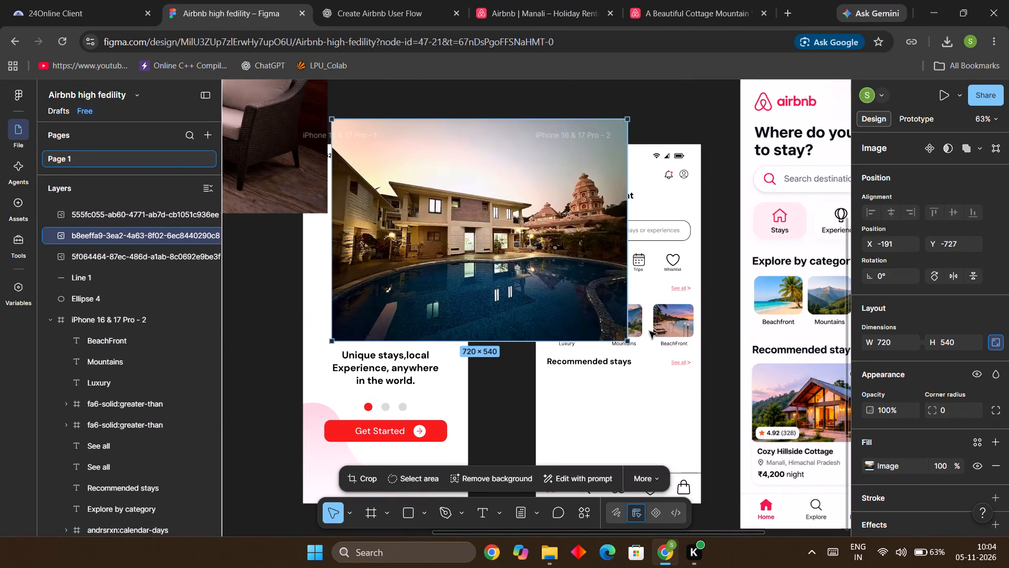
# Scale the hotel pool photo above the phone screens down proportionally to about 427 × 320.
pyautogui.keyDown('ctrl'); pyautogui.scroll(-4, 652, 341); pyautogui.keyUp('ctrl')
pyautogui.keyDown('ctrl'); pyautogui.scroll(6, 652, 341); pyautogui.keyUp('ctrl')
pyautogui.scroll(5, 637, 387)
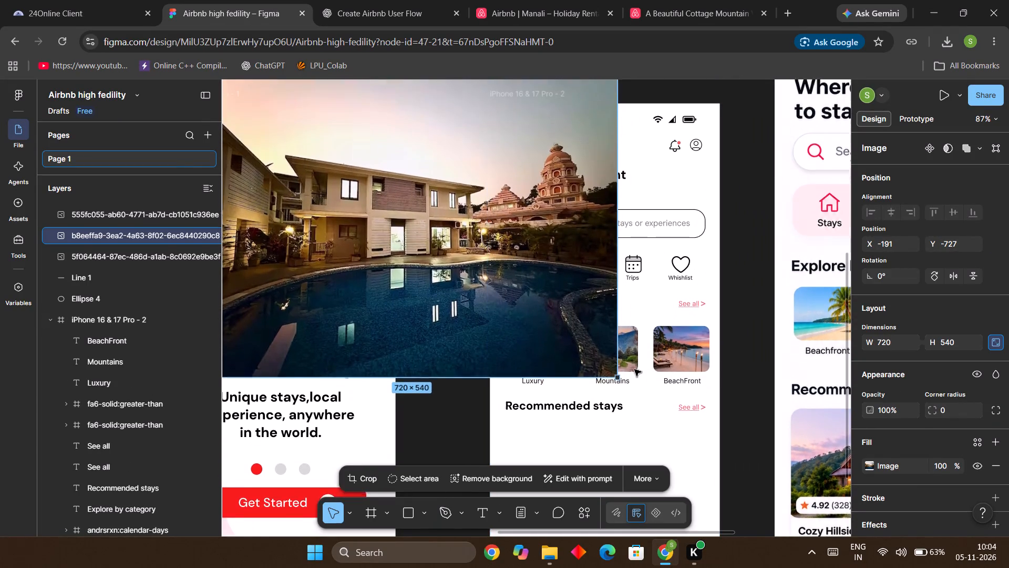
pyautogui.scroll(3, 634, 369)
pyautogui.keyDown('ctrl'); pyautogui.scroll(-1, 520, 303); pyautogui.keyUp('ctrl')
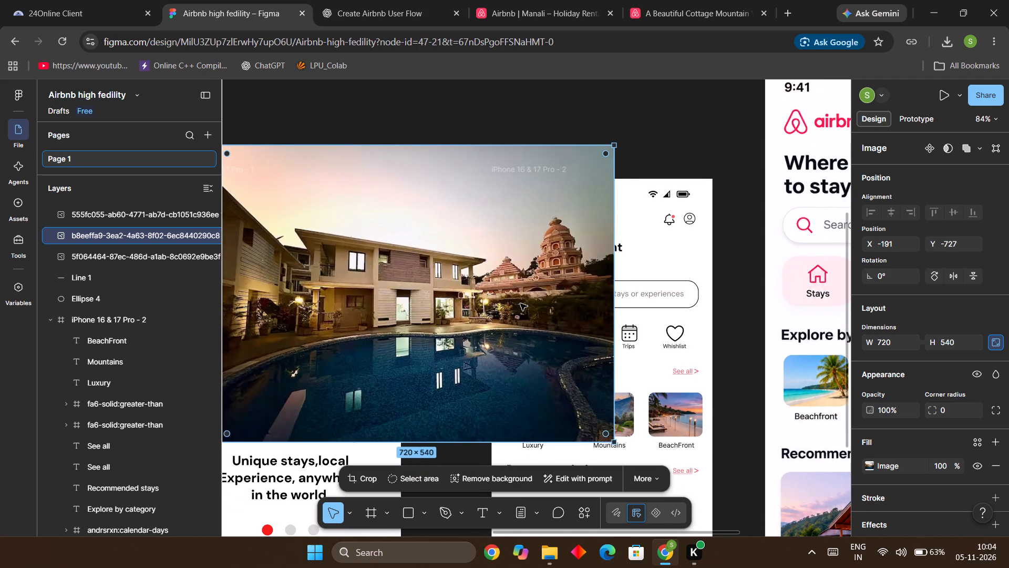
pyautogui.press('Left')
pyautogui.press('Left')
pyautogui.moveTo(483, 212); pyautogui.dragTo(565, 217)
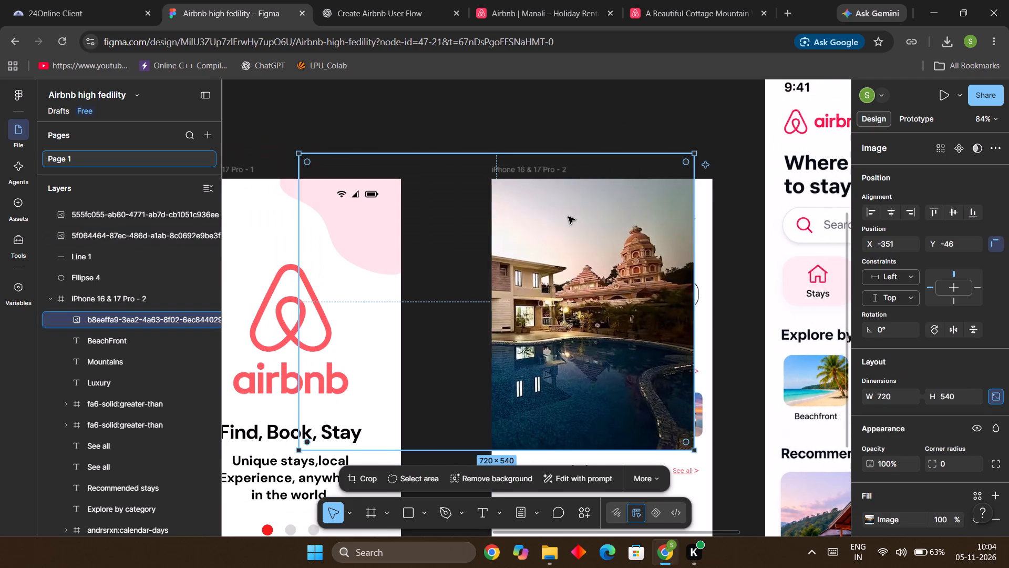
pyautogui.moveTo(573, 213); pyautogui.dragTo(584, 102)
pyautogui.scroll(4, 643, 171)
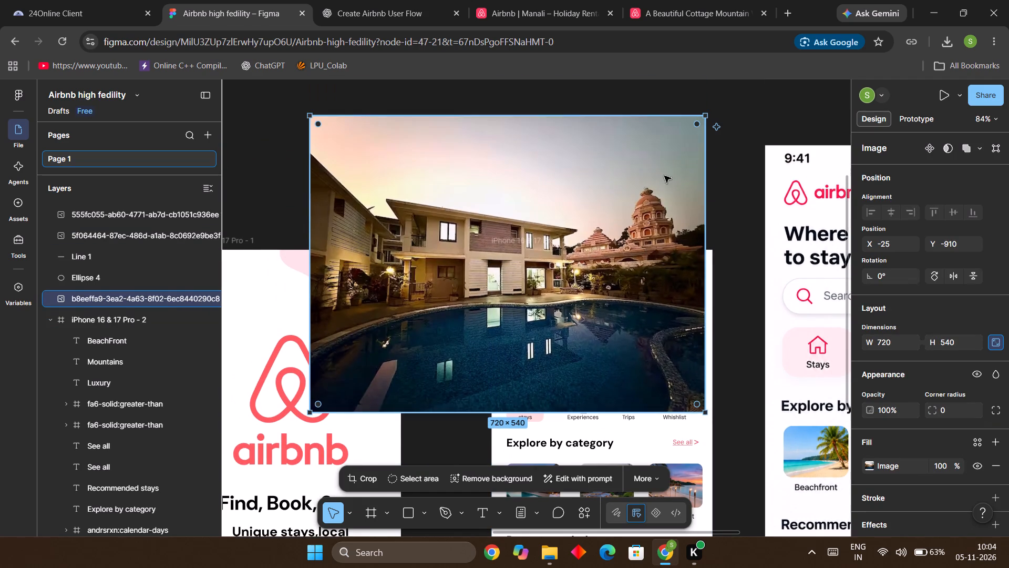
pyautogui.click(567, 116)
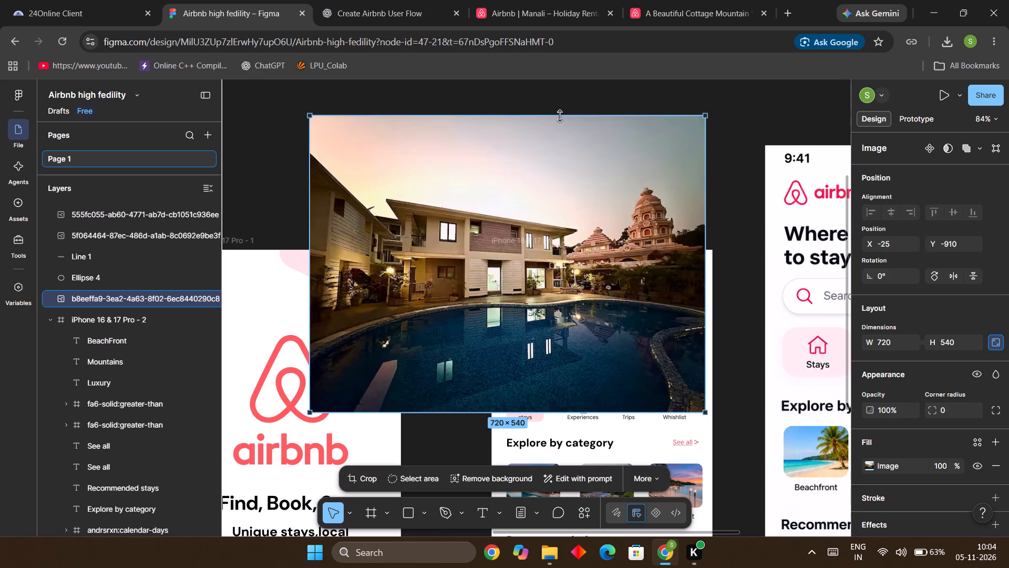
pyautogui.moveTo(560, 116); pyautogui.dragTo(560, 125)
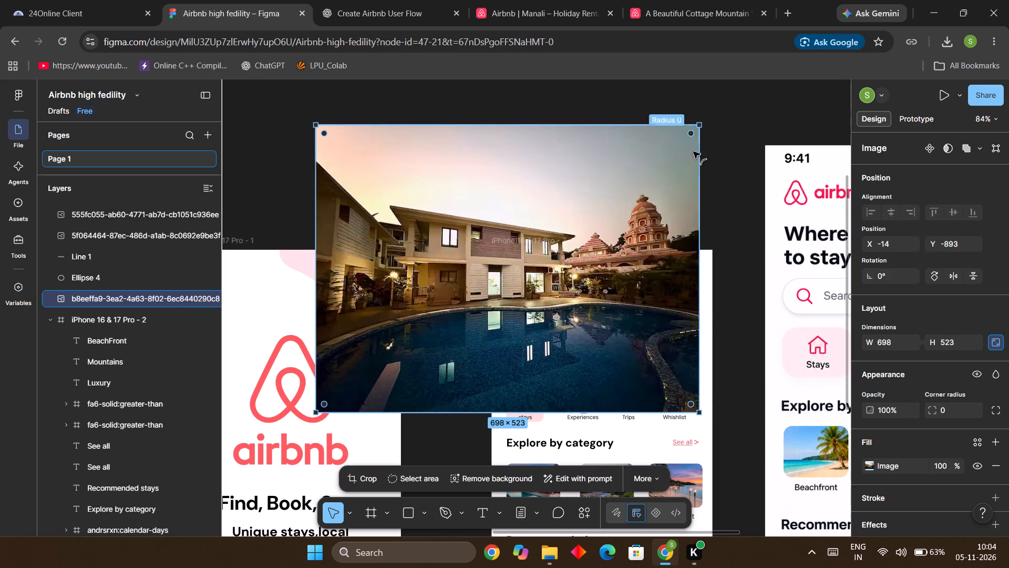
pyautogui.scroll(-4, 672, 231)
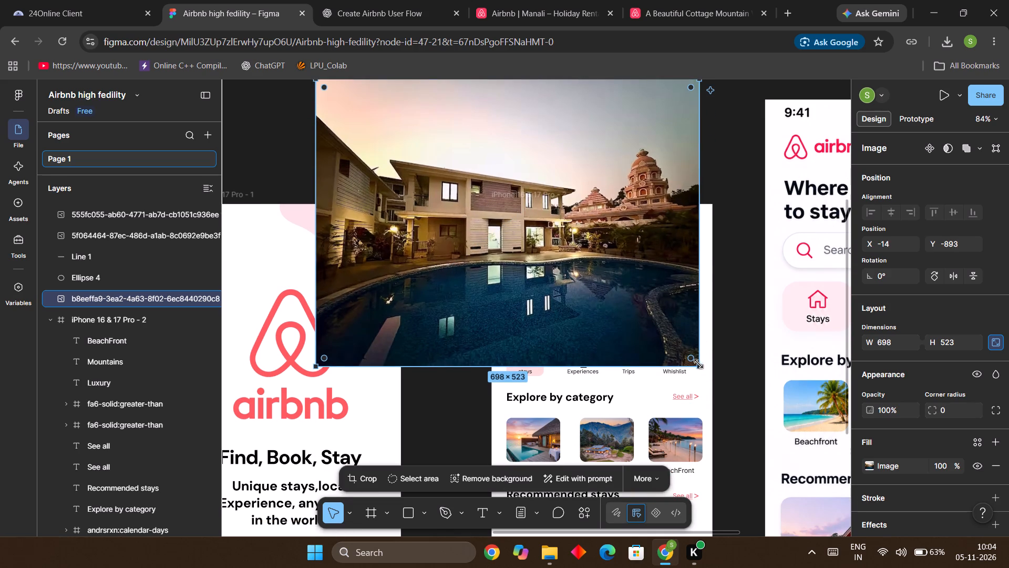
pyautogui.moveTo(698, 364); pyautogui.dragTo(550, 243)
# Move the hotel pool photo into the iPhone 16 & 17 Pro - 2 frame, over the Recommended stays area.
pyautogui.moveTo(494, 173); pyautogui.dragTo(563, 331)
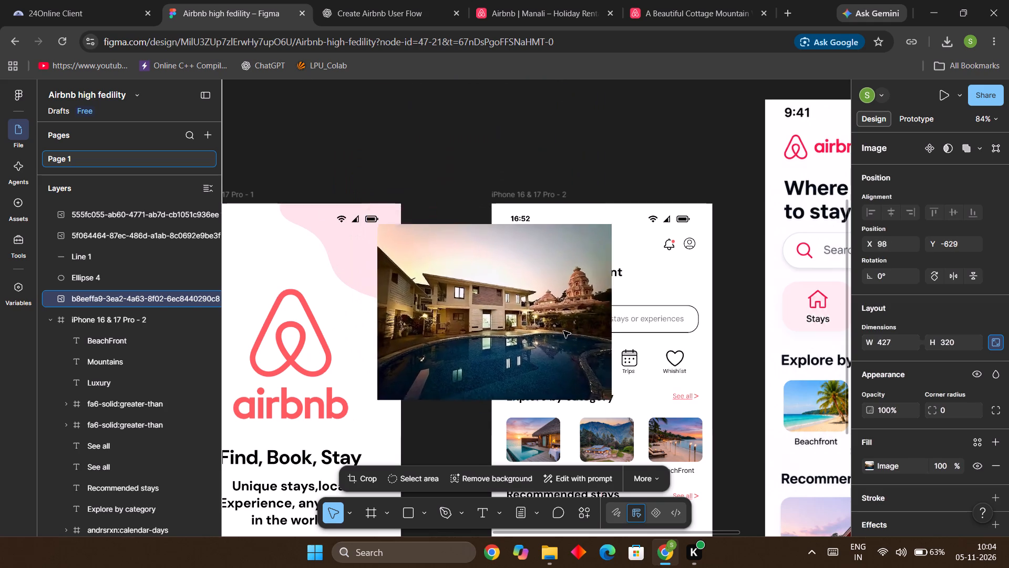
pyautogui.moveTo(563, 331); pyautogui.dragTo(619, 371)
pyautogui.scroll(-7, 618, 298)
pyautogui.scroll(3, 610, 253)
pyautogui.moveTo(564, 86); pyautogui.dragTo(578, 177)
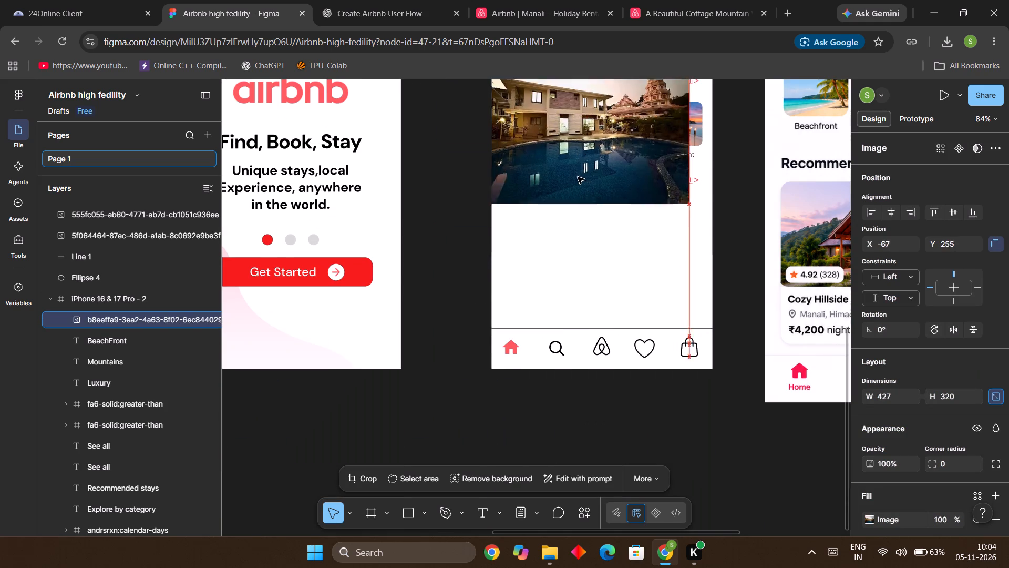
pyautogui.moveTo(578, 177); pyautogui.dragTo(591, 290)
# Shrink the hotel photo to about 175 × 132 and place it beneath the Recommended stays heading at about X 27, Y 566.
pyautogui.moveTo(703, 169); pyautogui.dragTo(684, 188)
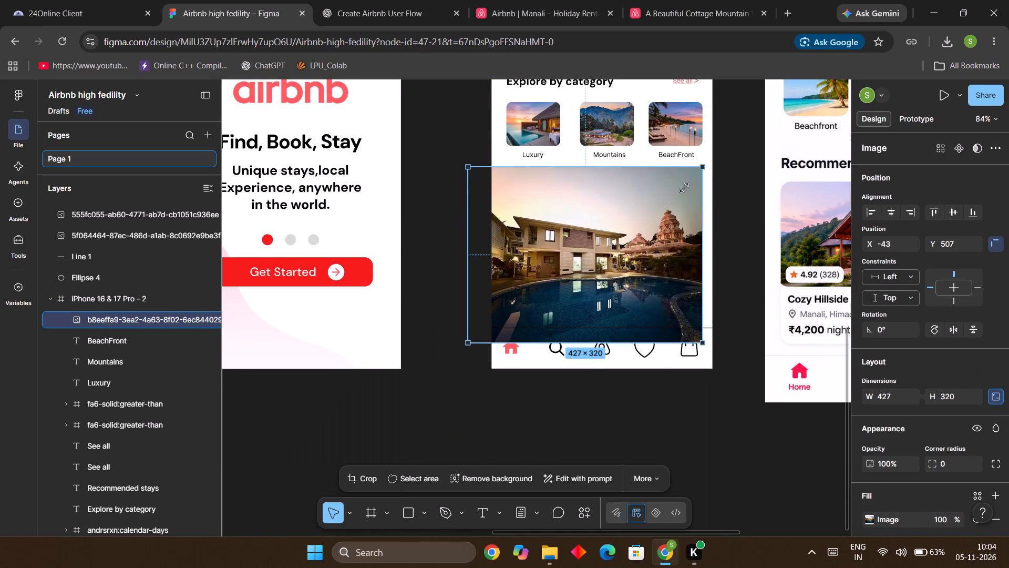
pyautogui.moveTo(684, 188); pyautogui.dragTo(633, 220)
pyautogui.moveTo(553, 267); pyautogui.dragTo(586, 249)
pyautogui.moveTo(665, 326); pyautogui.dragTo(580, 267)
pyautogui.moveTo(536, 227); pyautogui.dragTo(547, 229)
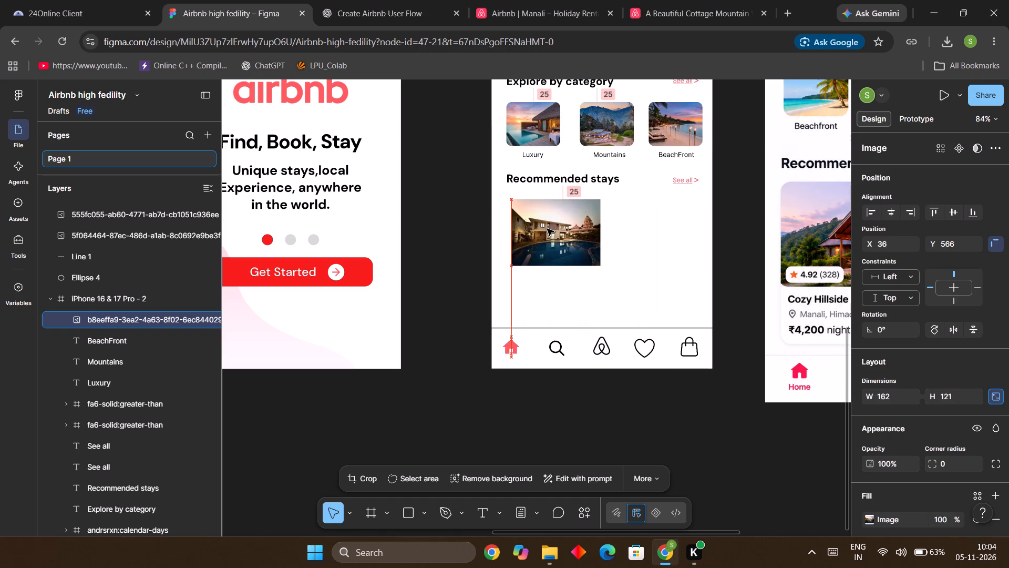
pyautogui.moveTo(547, 229); pyautogui.dragTo(541, 229)
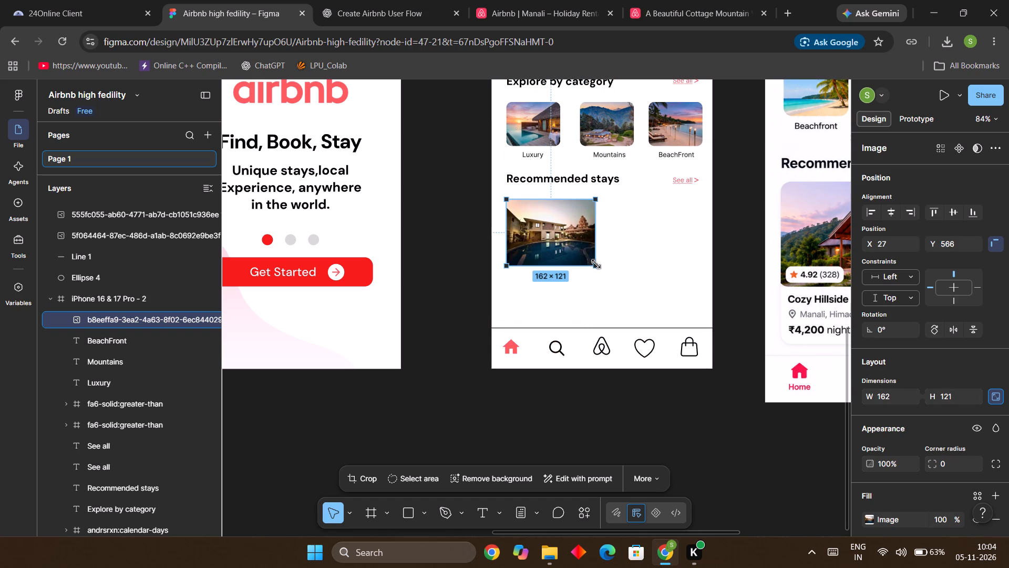
pyautogui.moveTo(596, 267); pyautogui.dragTo(602, 272)
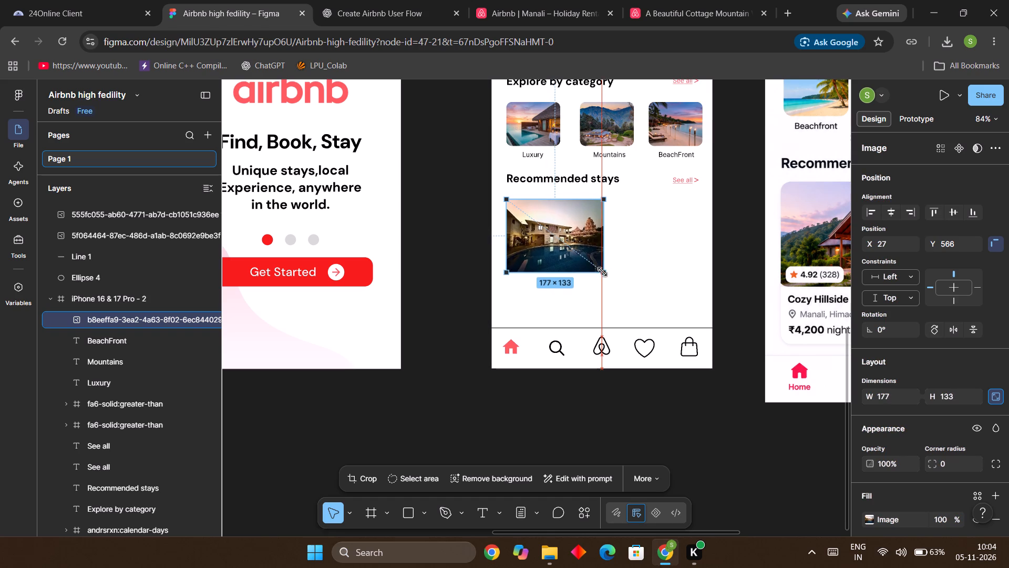
pyautogui.moveTo(602, 272); pyautogui.dragTo(602, 271)
# Duplicate the hotel photo and place the copy beside the original at about X 217, Y 566.
pyautogui.click(567, 229)
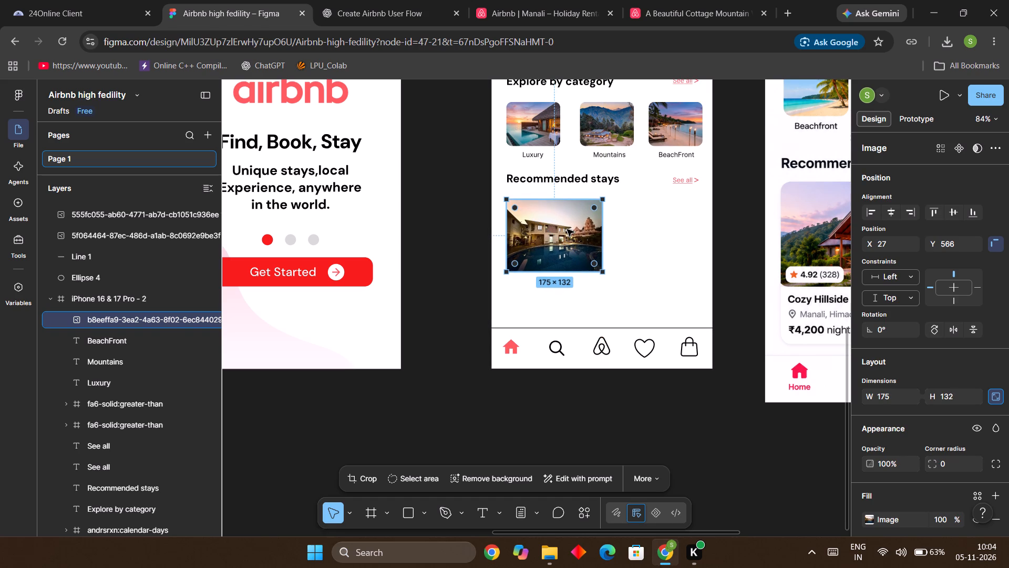
pyautogui.hotkey('ctrl', 'd')
pyautogui.moveTo(563, 228); pyautogui.dragTo(662, 228)
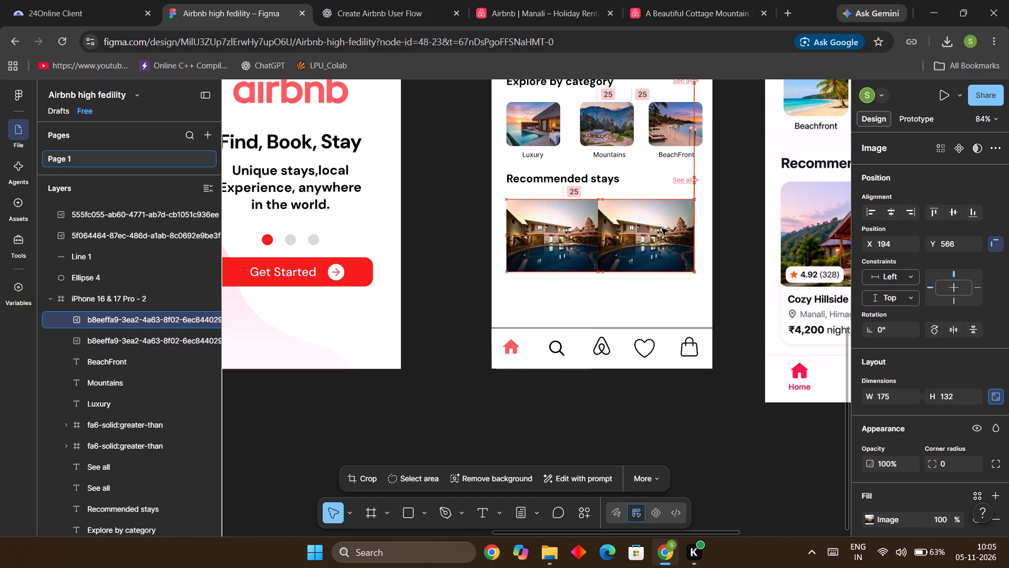
pyautogui.moveTo(662, 228); pyautogui.dragTo(668, 228)
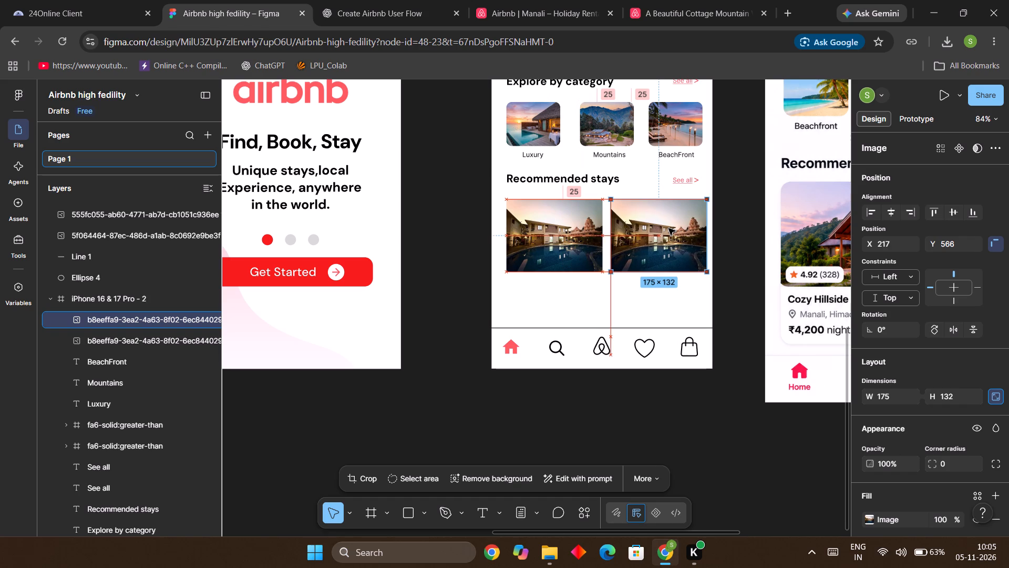
pyautogui.moveTo(668, 228); pyautogui.dragTo(669, 228)
pyautogui.moveTo(669, 228); pyautogui.dragTo(668, 228)
pyautogui.click(737, 230)
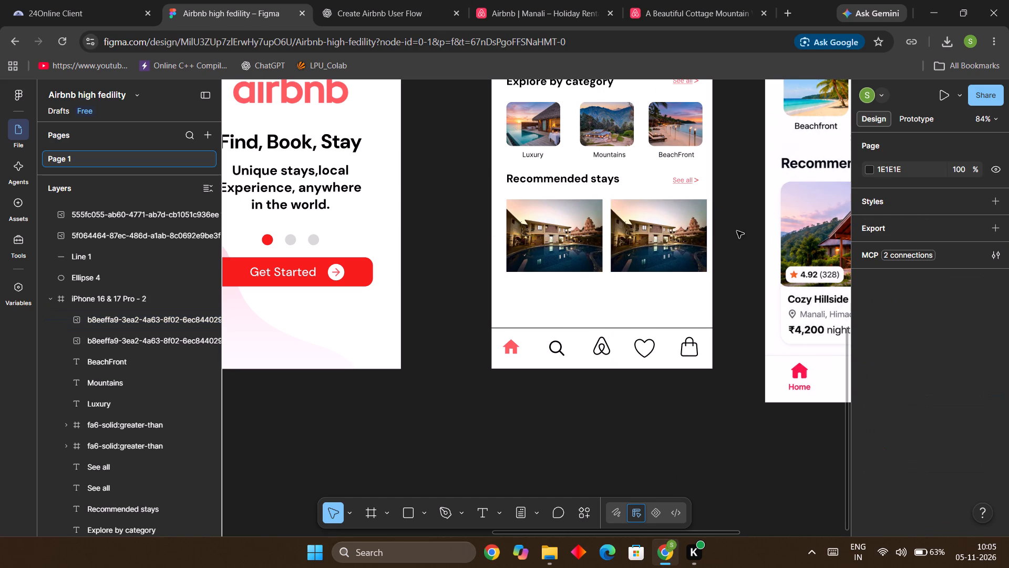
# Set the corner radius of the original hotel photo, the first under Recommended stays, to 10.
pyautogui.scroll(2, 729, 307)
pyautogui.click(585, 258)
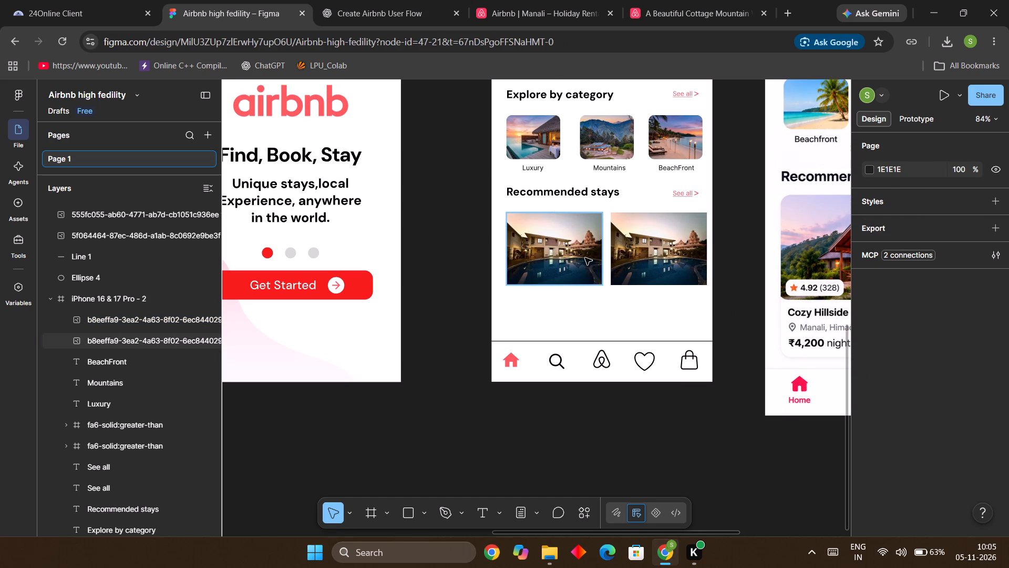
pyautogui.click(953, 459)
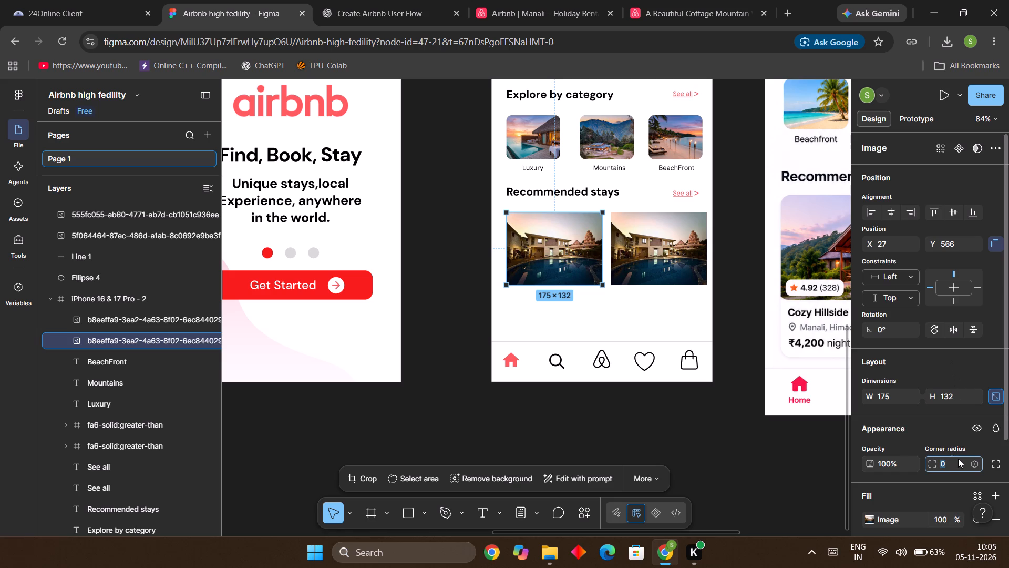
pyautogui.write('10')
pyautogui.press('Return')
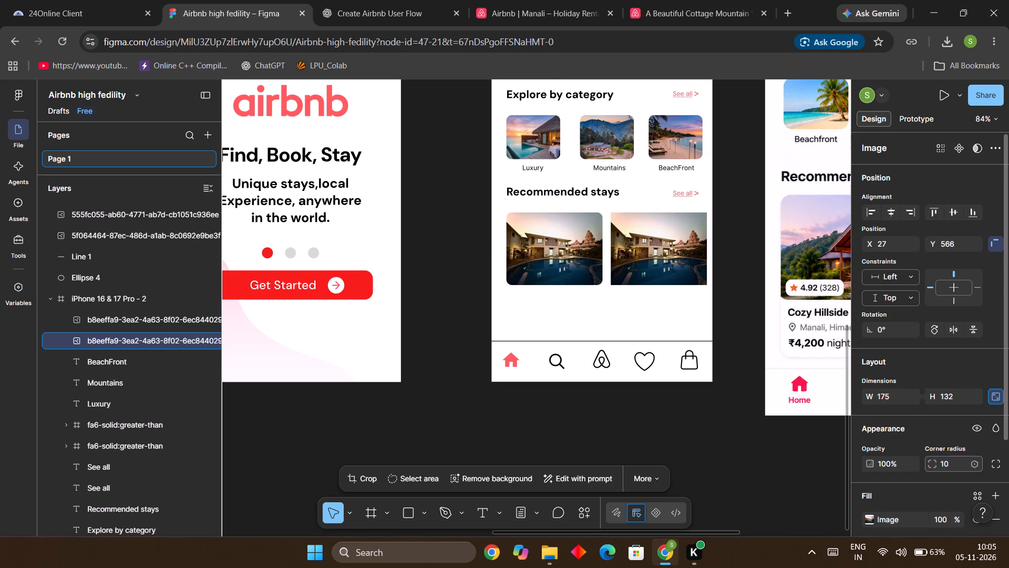
# Set the corner radius of the duplicated hotel photo, the second under Recommended stays, to 10.
pyautogui.click(681, 277)
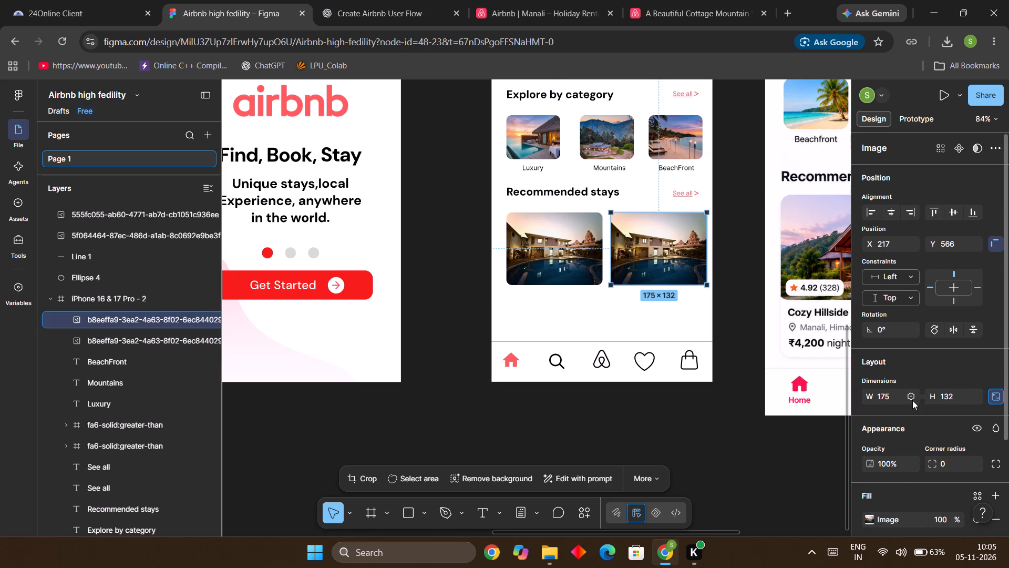
pyautogui.scroll(-1, 903, 455)
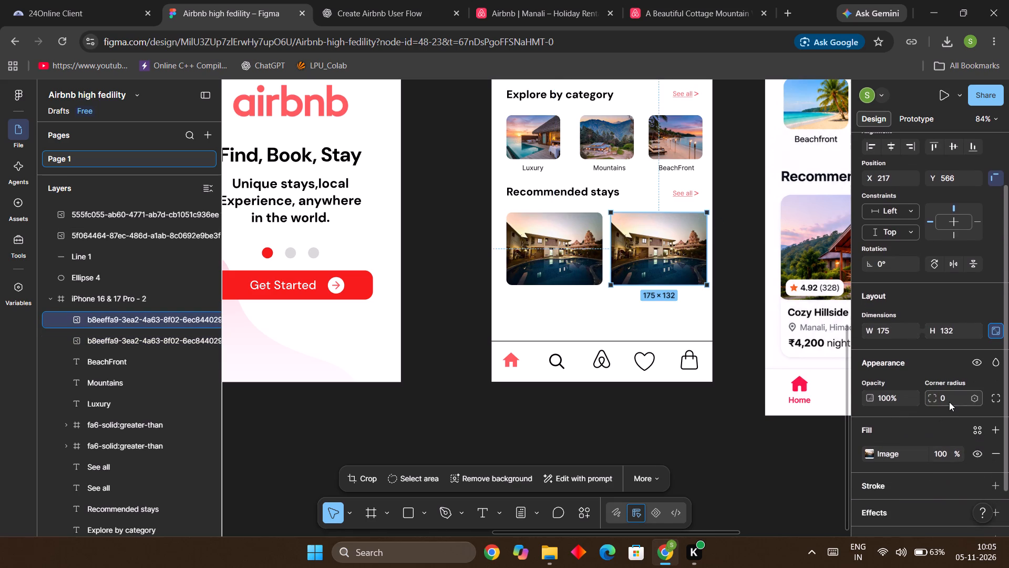
pyautogui.click(949, 402)
pyautogui.write('10\\')
pyautogui.press('Return')
pyautogui.click(952, 402)
pyautogui.write('10')
pyautogui.press('Return')
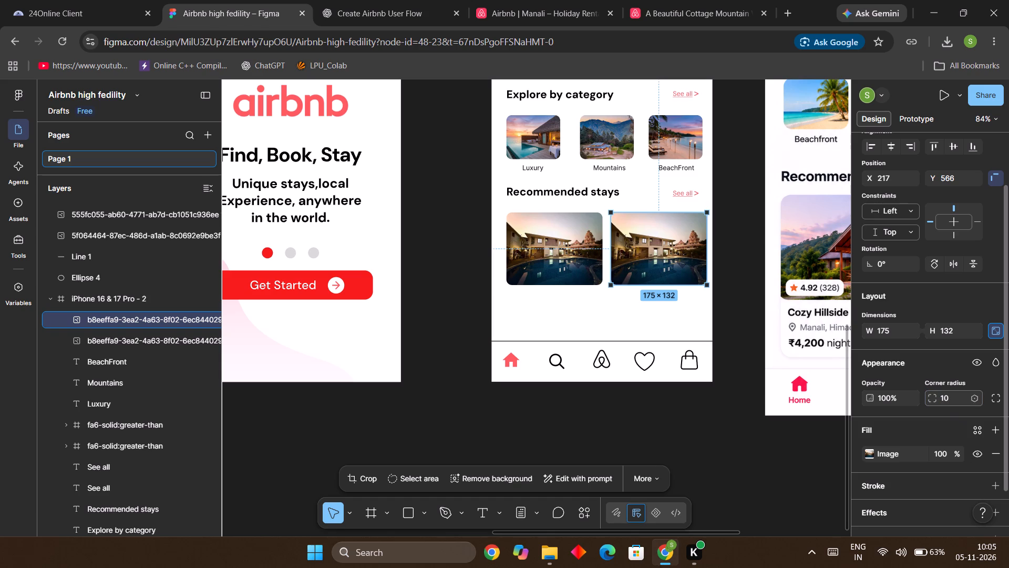
pyautogui.click(739, 240)
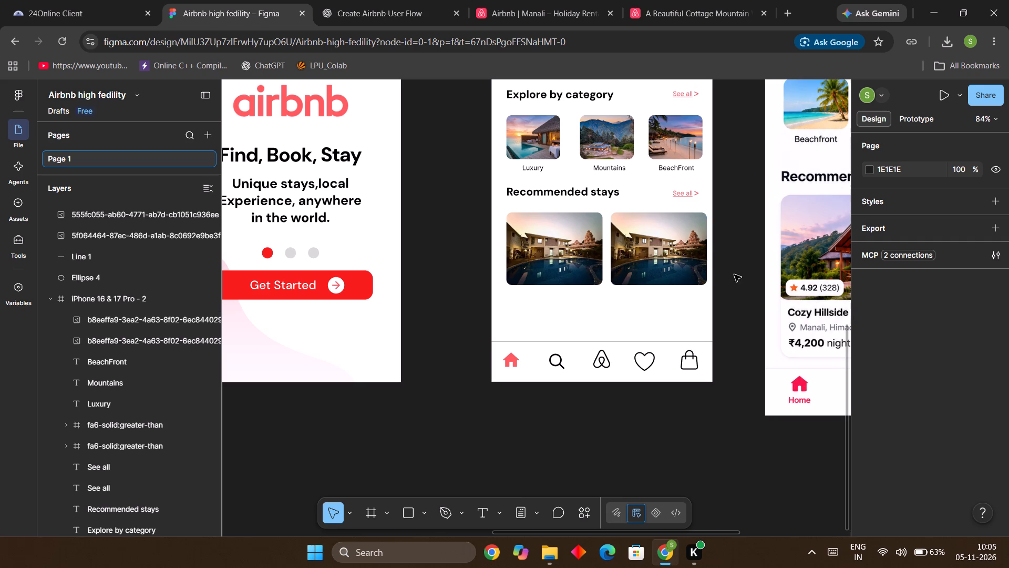
# Examine the Recommended stays cards in the reference design beside the phone frame.
pyautogui.press('Right')
pyautogui.press('Right')
pyautogui.press('Right')
pyautogui.press('Right')
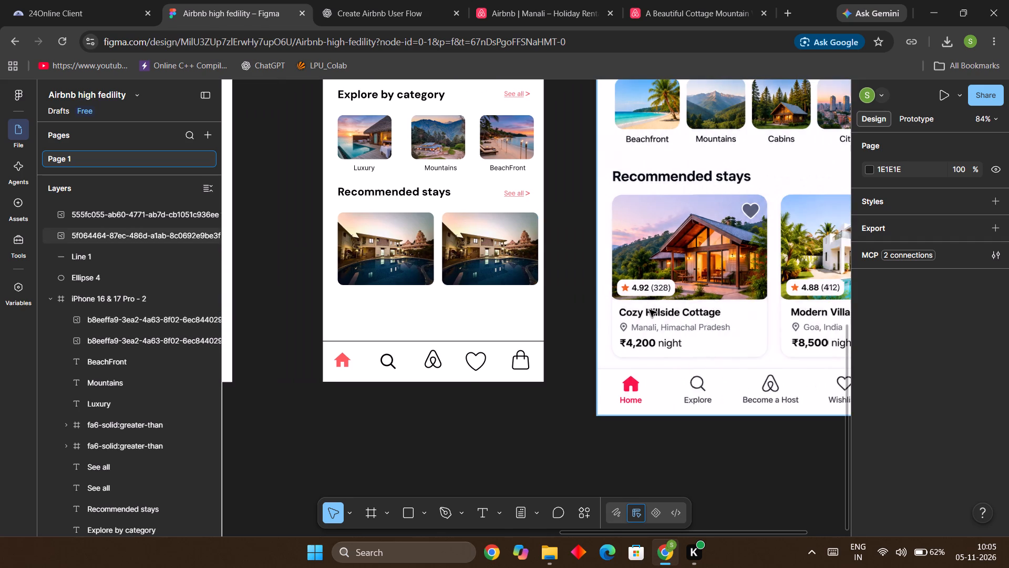
pyautogui.press('Left')
pyautogui.press('Right')
pyautogui.press('Right')
pyautogui.press('Right')
pyautogui.press('Left')
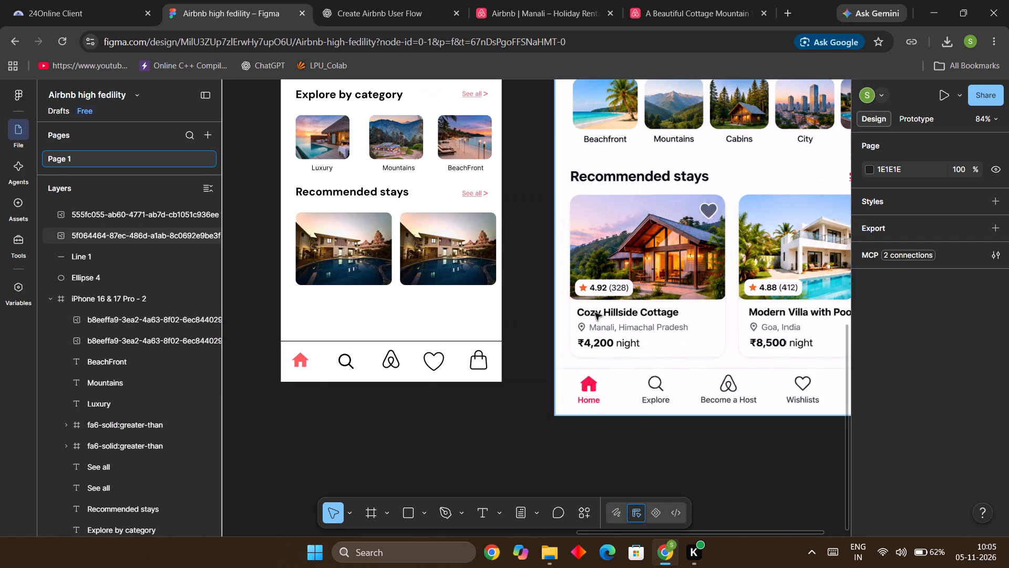
pyautogui.press('Right')
pyautogui.press('Right')
pyautogui.press('Left')
pyautogui.press('Left')
pyautogui.press('Left')
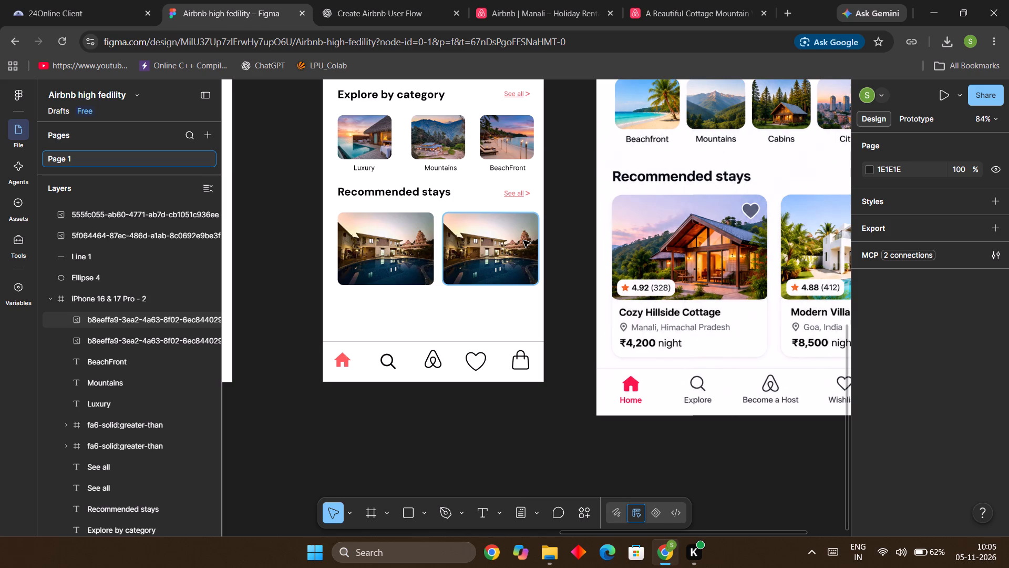
# Delete the first hotel photo under Recommended stays.
pyautogui.click(409, 246)
pyautogui.press('BackSpace')
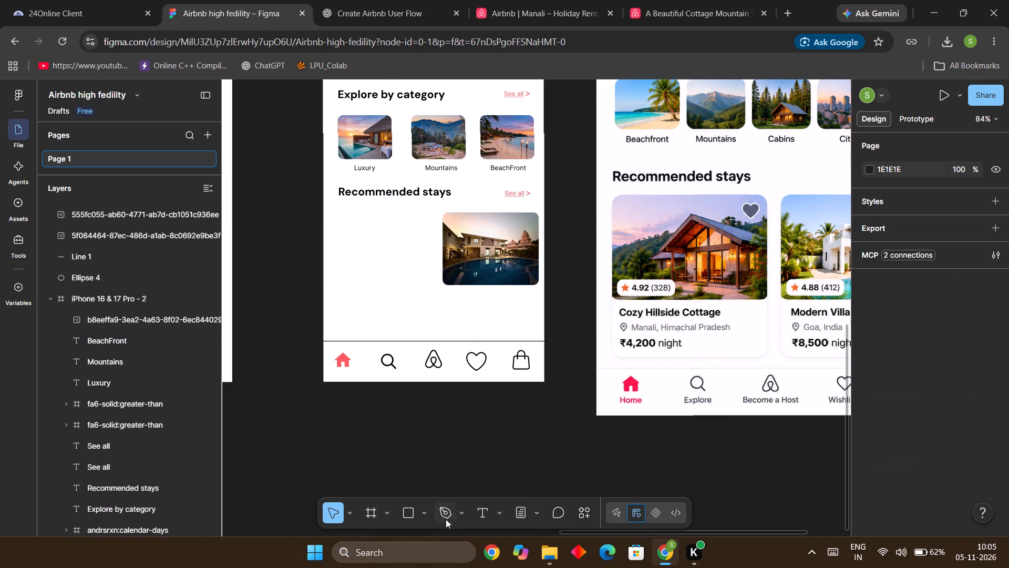
# Draw a card rectangle of about 175 × 213 in the empty space under Recommended stays, at about X 26, Y 567.
pyautogui.click(416, 513)
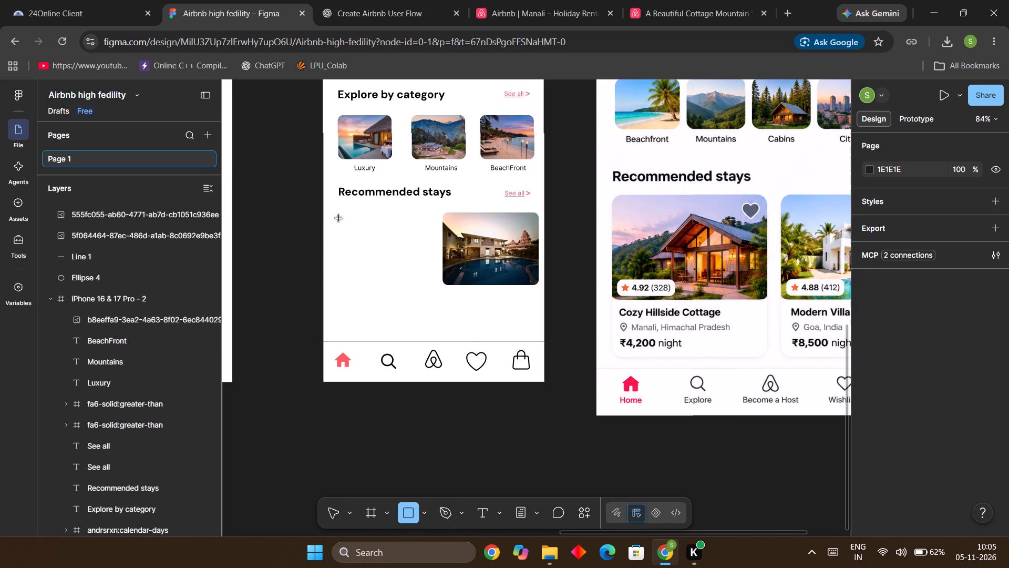
pyautogui.moveTo(337, 213); pyautogui.dragTo(363, 267)
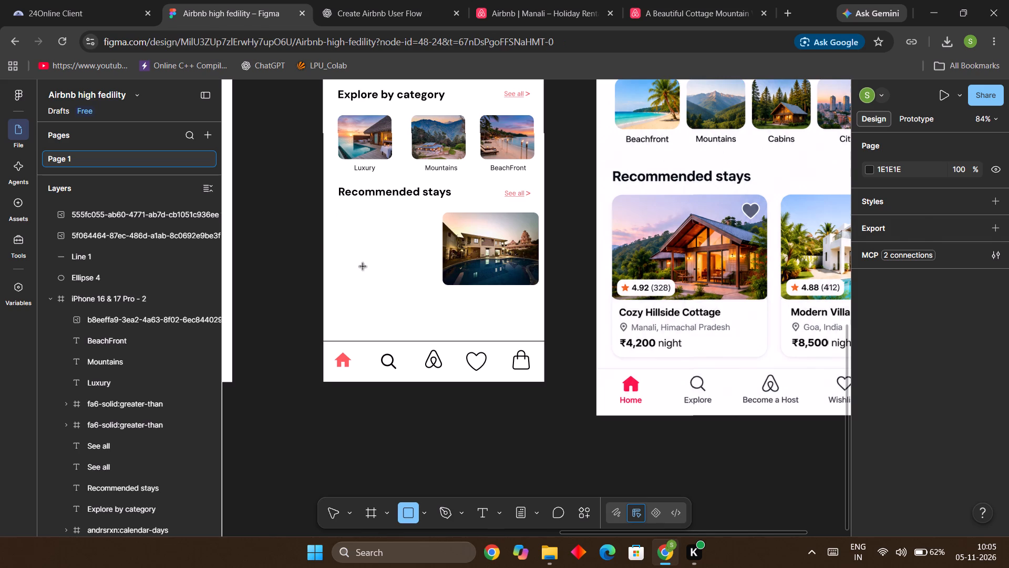
pyautogui.moveTo(363, 267); pyautogui.dragTo(431, 321)
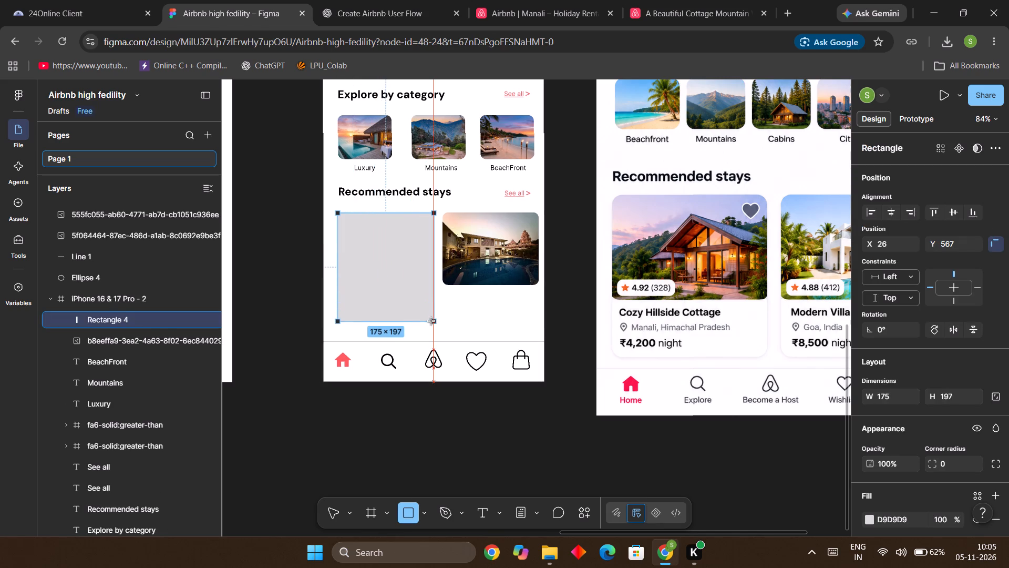
pyautogui.moveTo(431, 321); pyautogui.dragTo(431, 330)
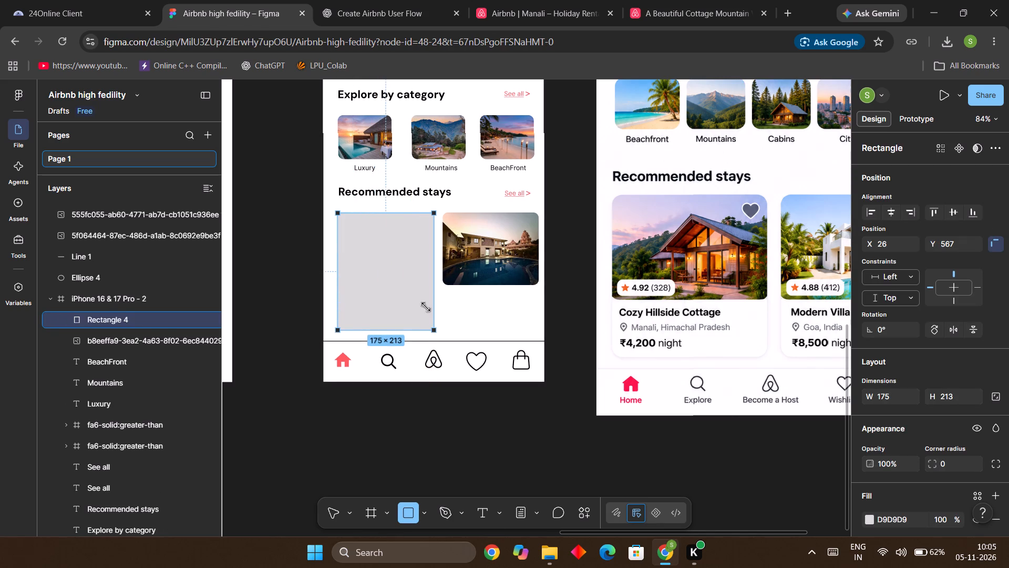
pyautogui.click(435, 288)
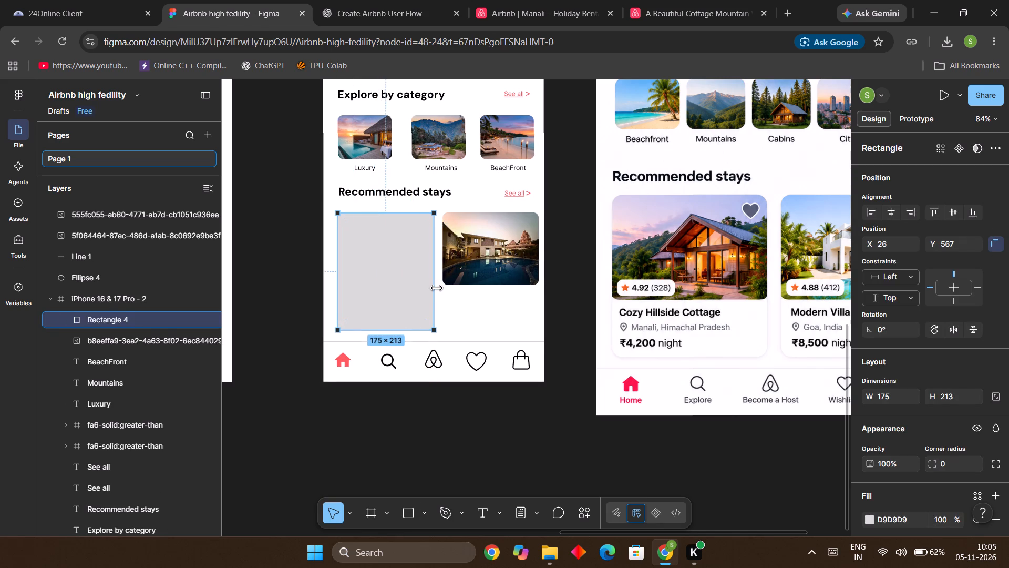
# Narrow the card rectangle under Recommended stays to 174 wide, with its left edge at X 27.
pyautogui.click(341, 277)
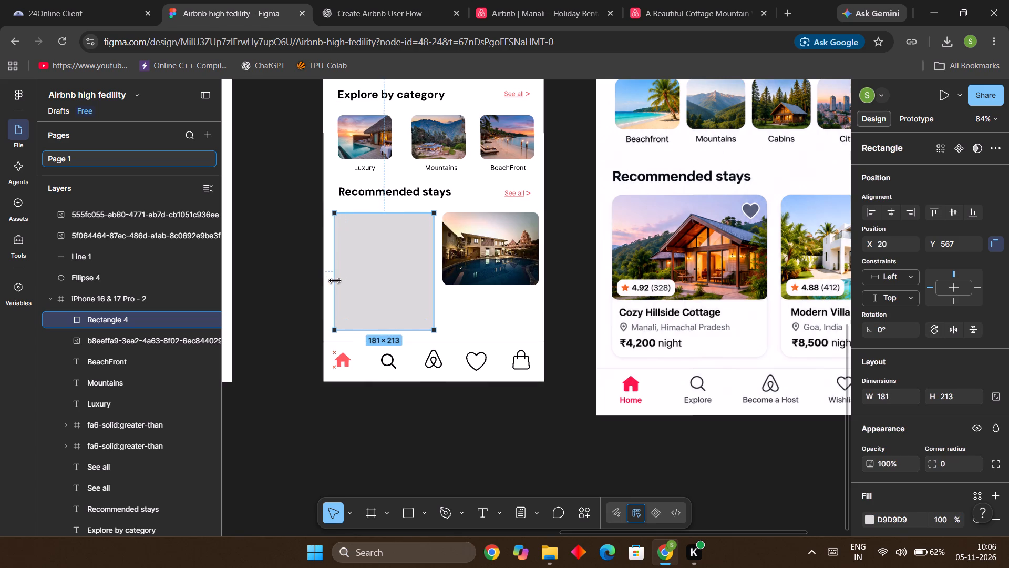
pyautogui.click(412, 278)
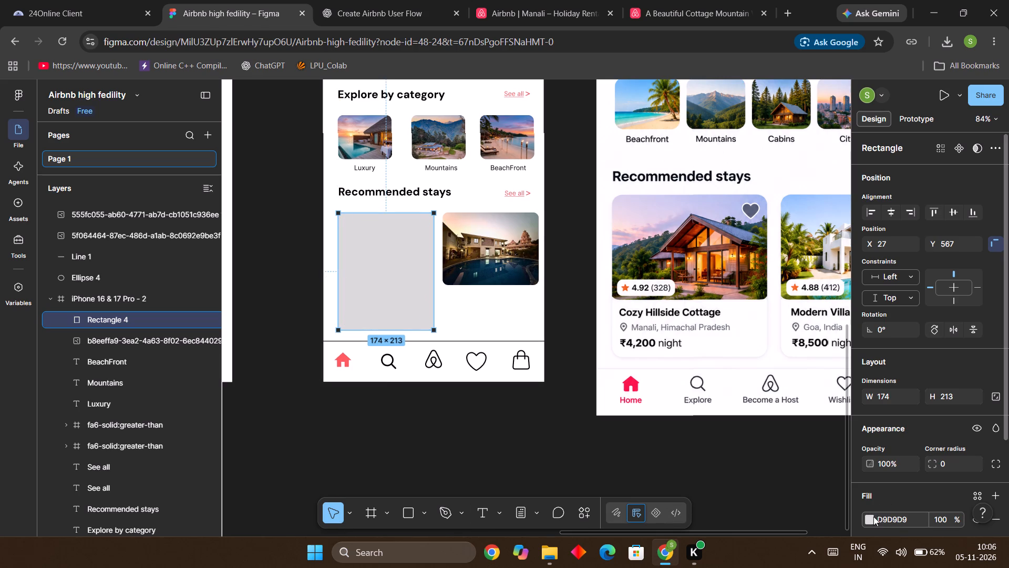
# Change the card rectangle's fill from grey to the off-white F1F0F0.
pyautogui.click(871, 520)
pyautogui.click(871, 520)
pyautogui.click(871, 520)
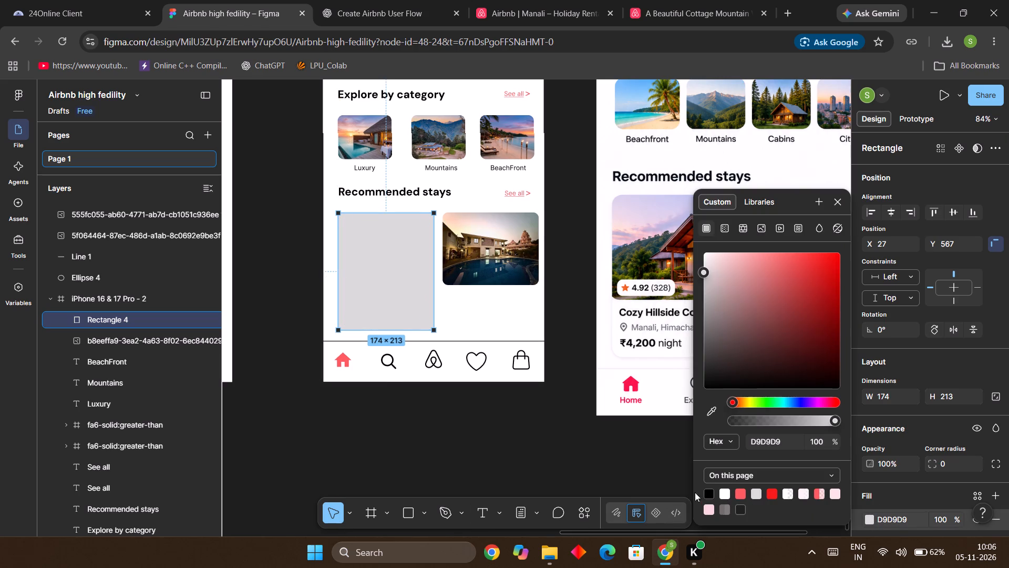
pyautogui.click(725, 499)
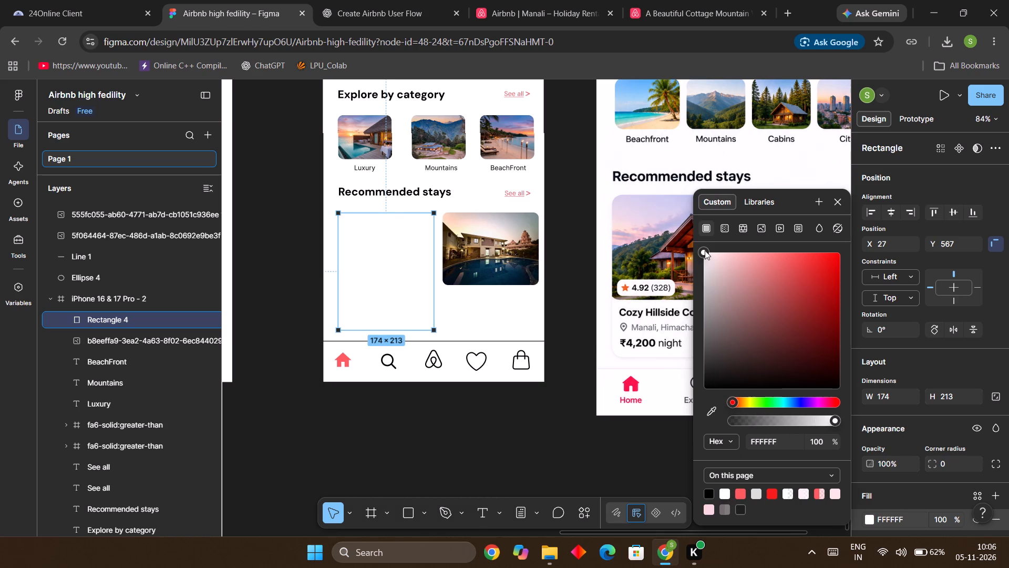
pyautogui.moveTo(704, 253); pyautogui.dragTo(707, 263)
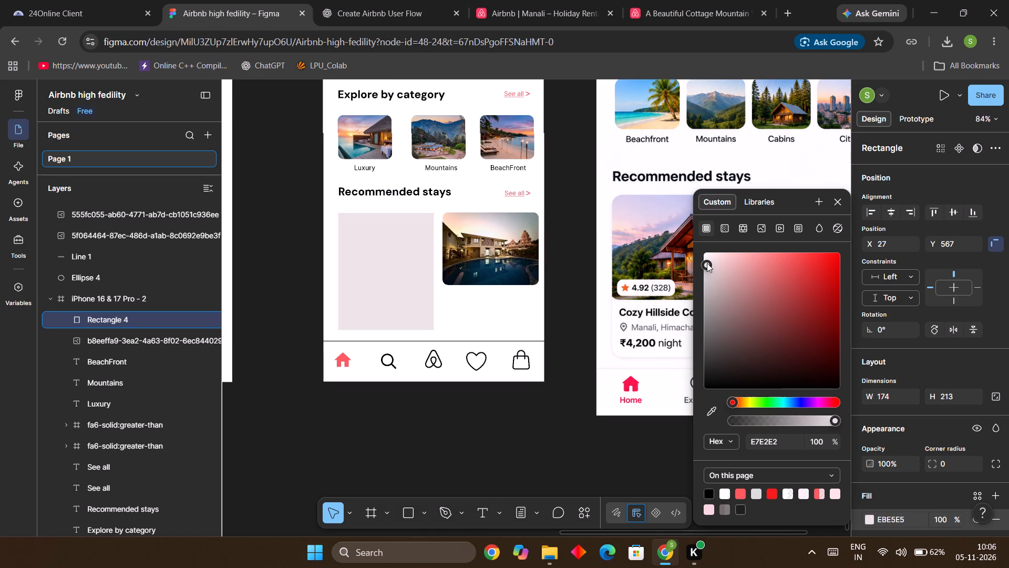
pyautogui.moveTo(707, 263); pyautogui.dragTo(703, 253)
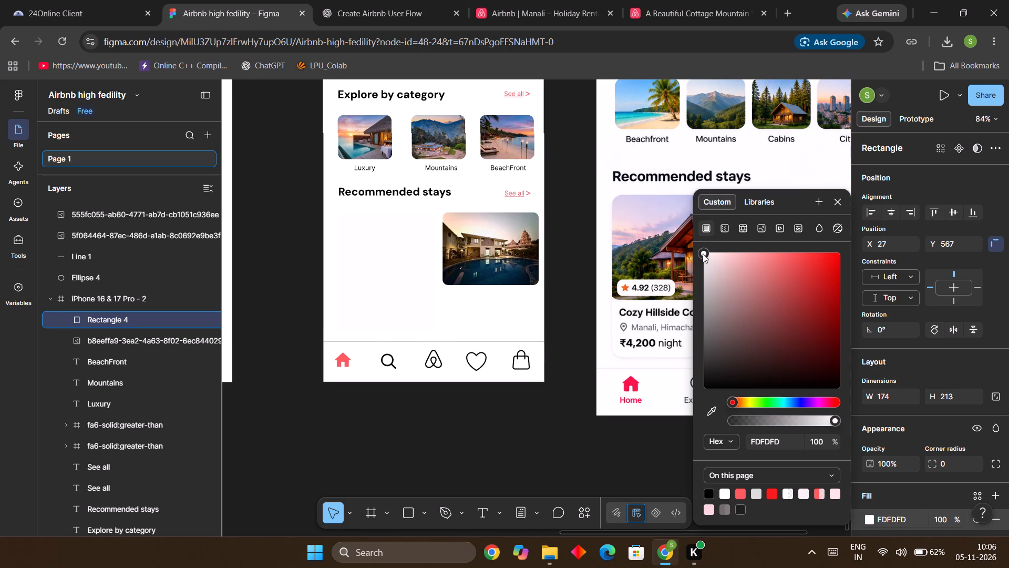
pyautogui.moveTo(703, 253); pyautogui.dragTo(706, 259)
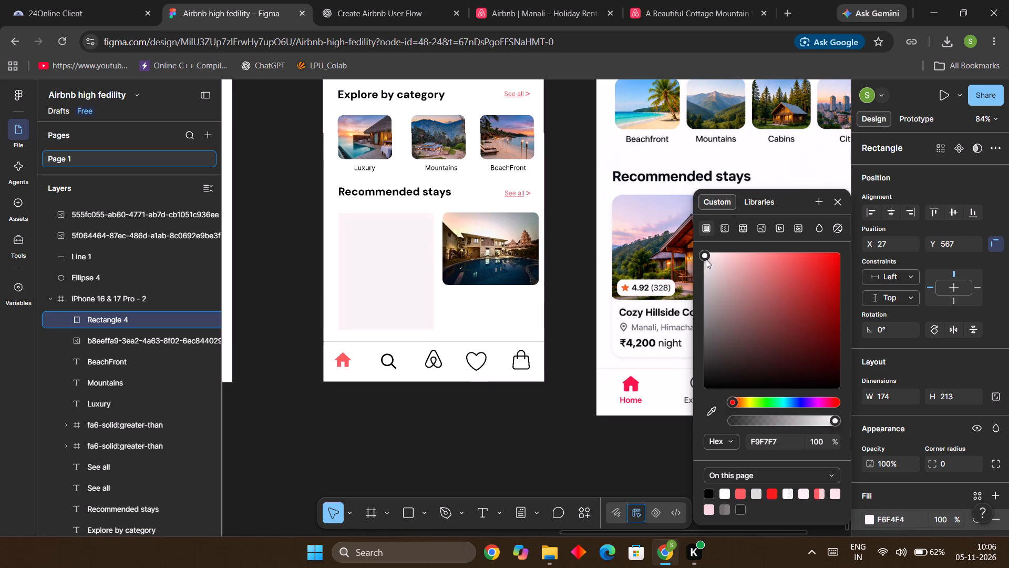
pyautogui.moveTo(706, 259); pyautogui.dragTo(704, 260)
# Set the card rectangle's corner radius to 10.
pyautogui.click(944, 463)
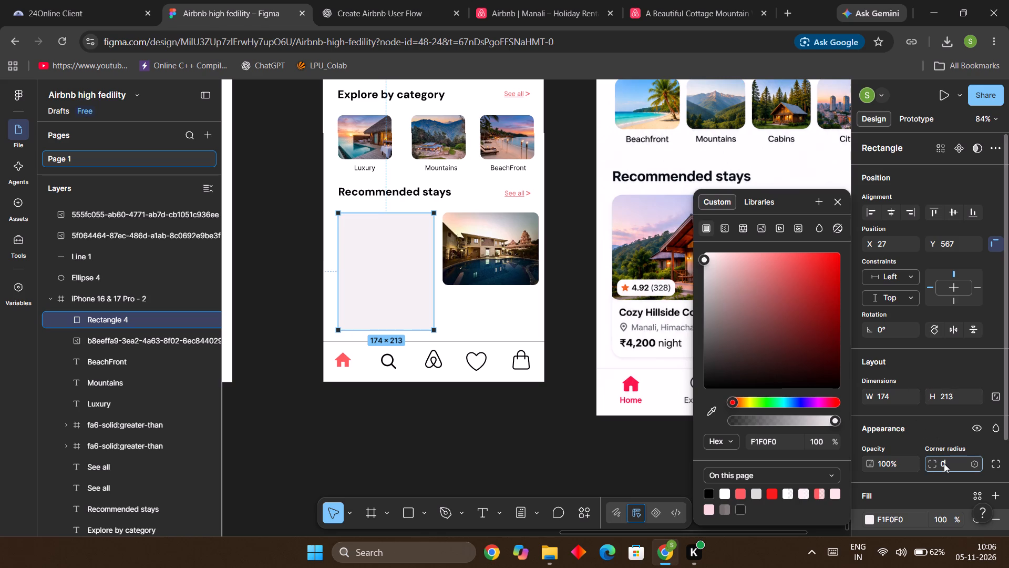
pyautogui.write('10')
pyautogui.press('Return')
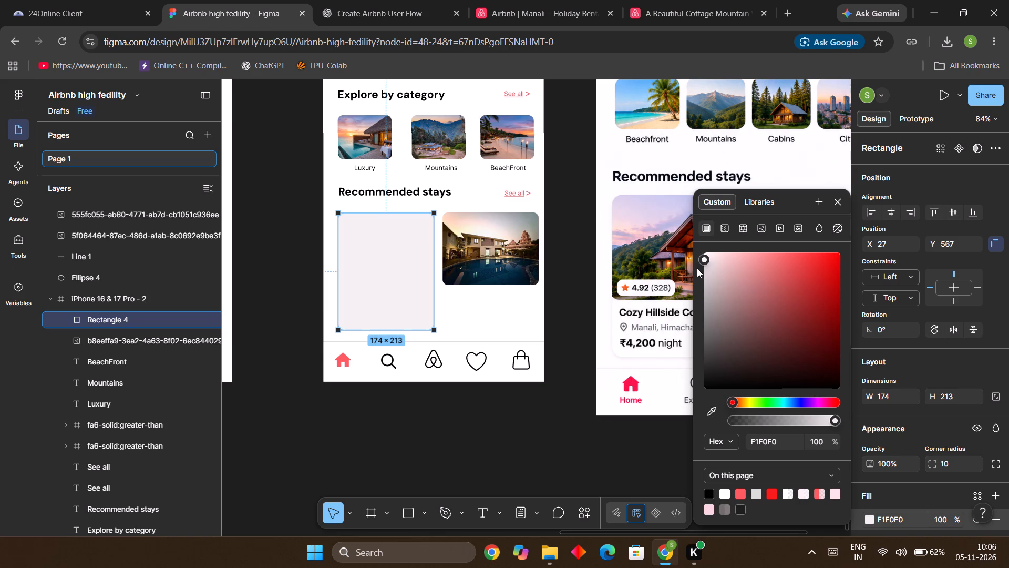
# Lighten the card rectangle's fill to F8F7F7.
pyautogui.keyDown('ctrl'); pyautogui.scroll(2, 750, 286); pyautogui.keyUp('ctrl')
pyautogui.click(703, 260)
pyautogui.click(496, 308)
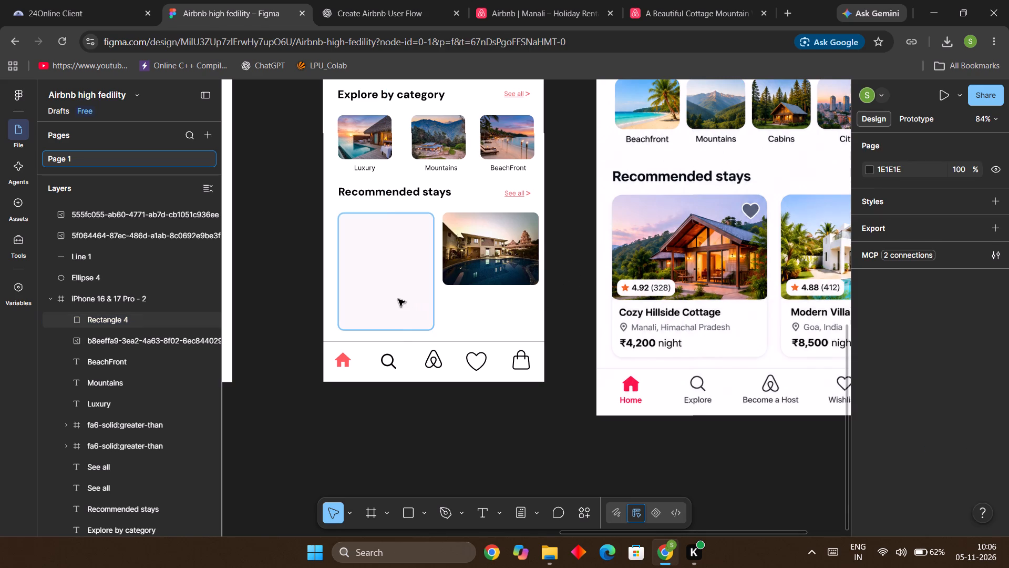
# Send the card rectangle to the back of the phone frame, behind the hotel photo.
pyautogui.click(398, 299)
pyautogui.click(395, 288)
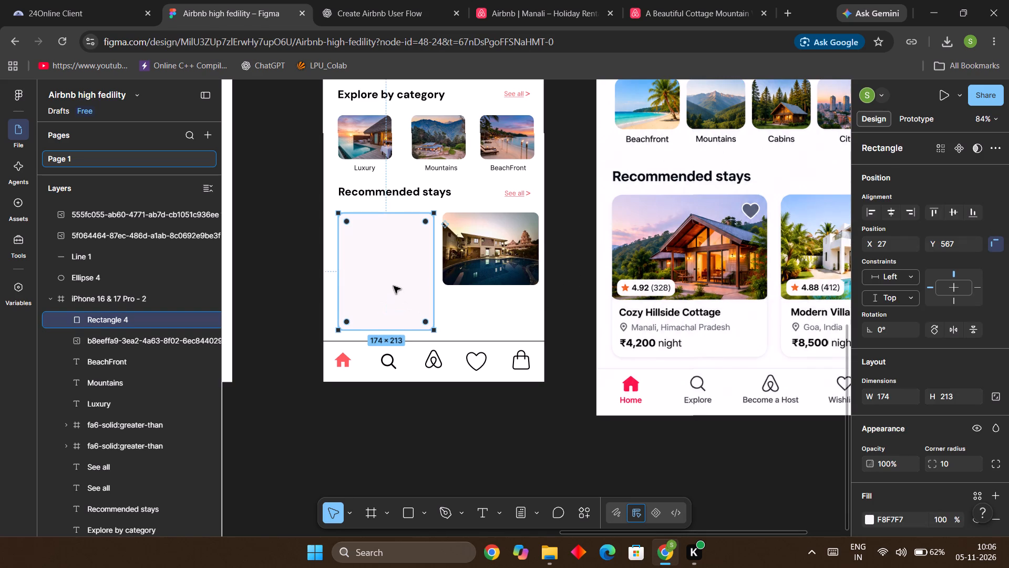
pyautogui.click(512, 251)
pyautogui.click(508, 251)
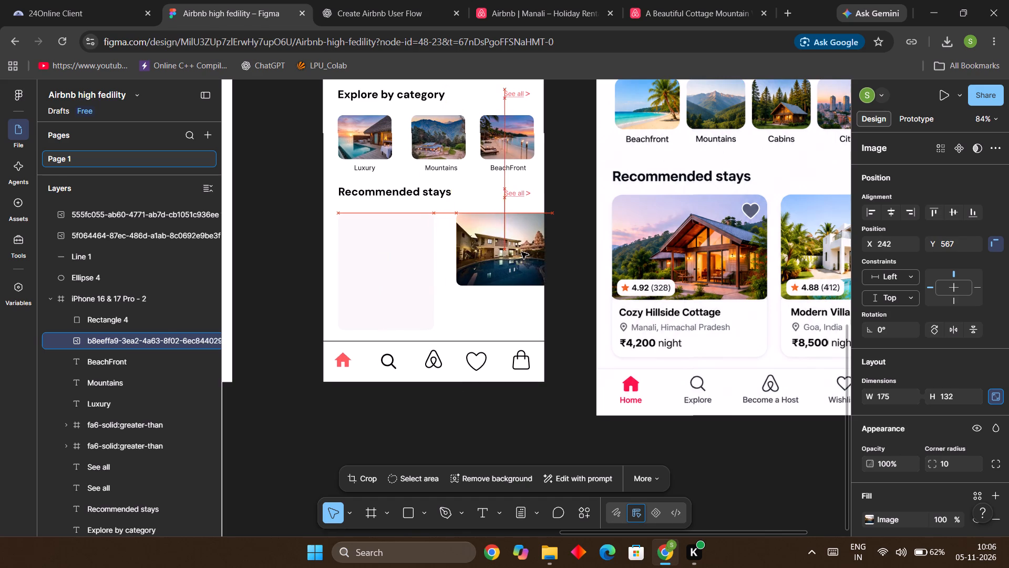
pyautogui.click(397, 261)
pyautogui.rightClick(397, 261)
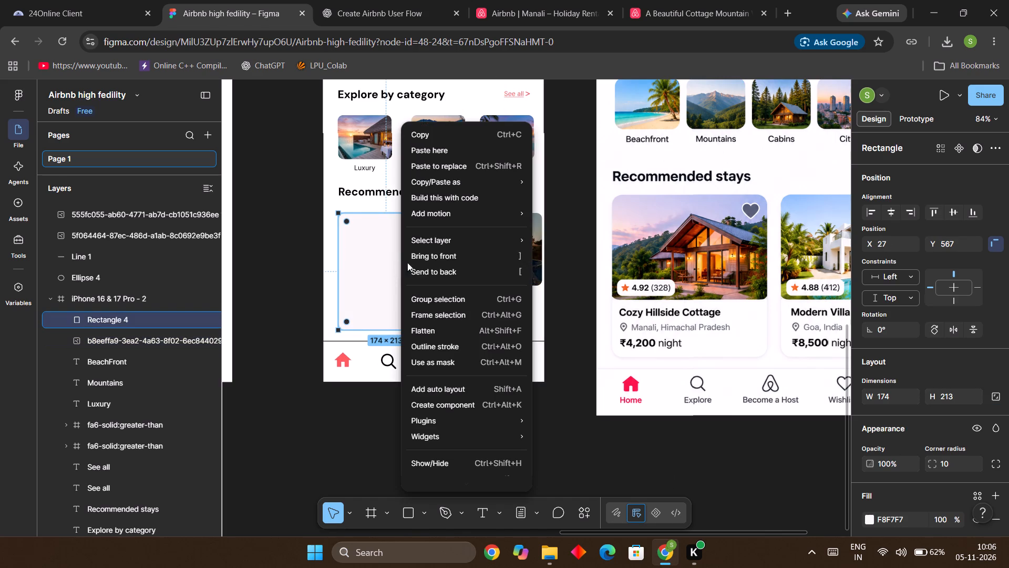
pyautogui.click(450, 271)
# Move the hotel photo onto the upper part of the card rectangle, at X 26, Y 567.
pyautogui.click(502, 267)
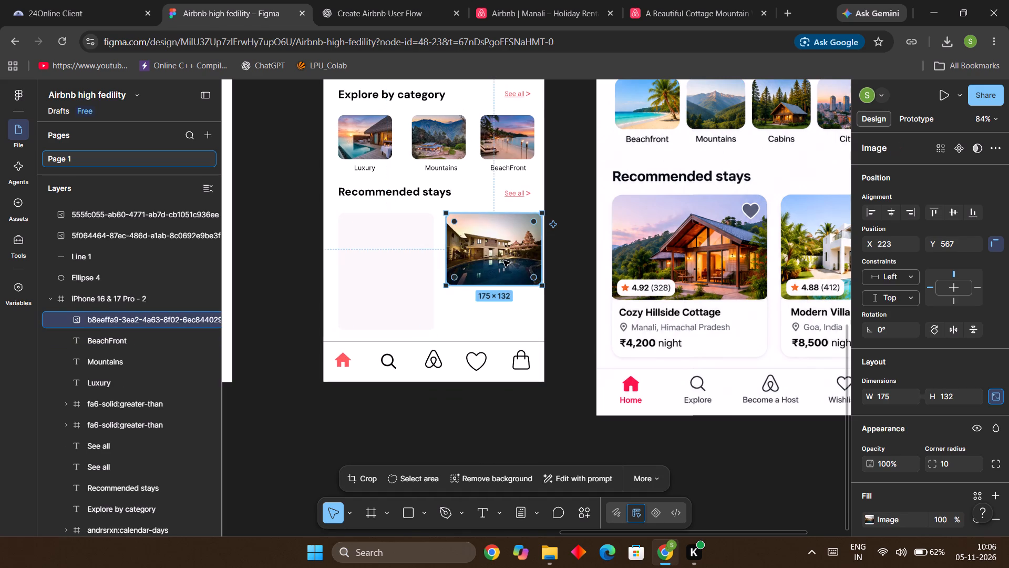
pyautogui.moveTo(506, 257); pyautogui.dragTo(404, 257)
pyautogui.click(497, 253)
pyautogui.keyDown('ctrl'); pyautogui.scroll(6, 485, 262); pyautogui.keyUp('ctrl')
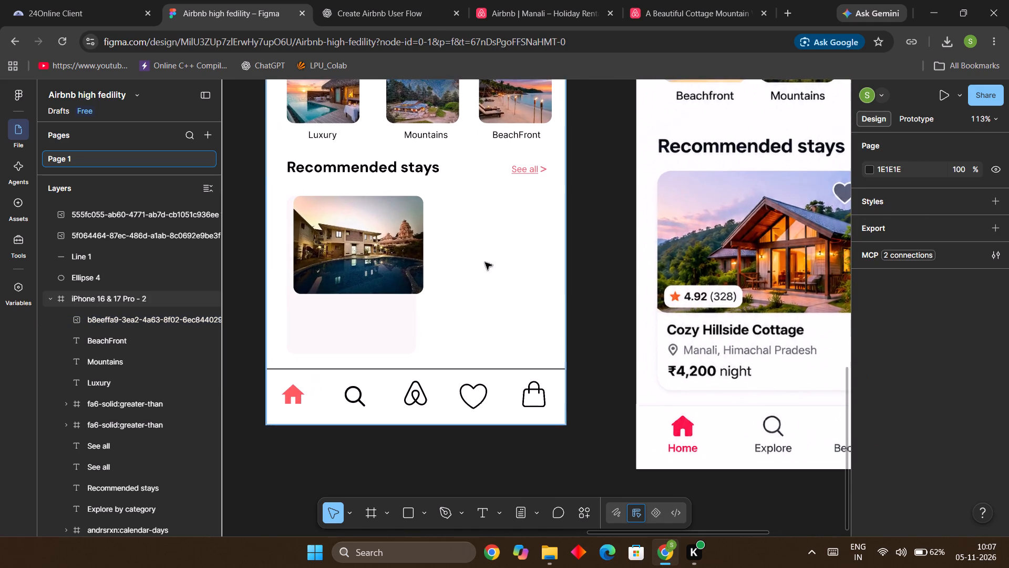
pyautogui.keyDown('ctrl'); pyautogui.scroll(4, 485, 267); pyautogui.keyUp('ctrl')
pyautogui.press('Left')
pyautogui.press('Left')
pyautogui.press('Left')
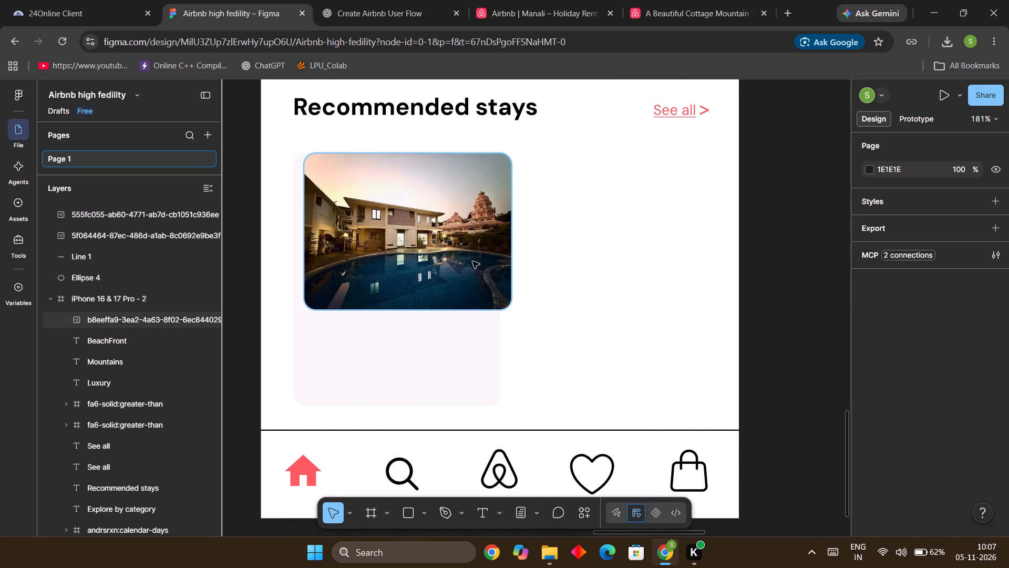
pyautogui.click(464, 257)
pyautogui.moveTo(462, 255); pyautogui.dragTo(450, 253)
pyautogui.click(613, 271)
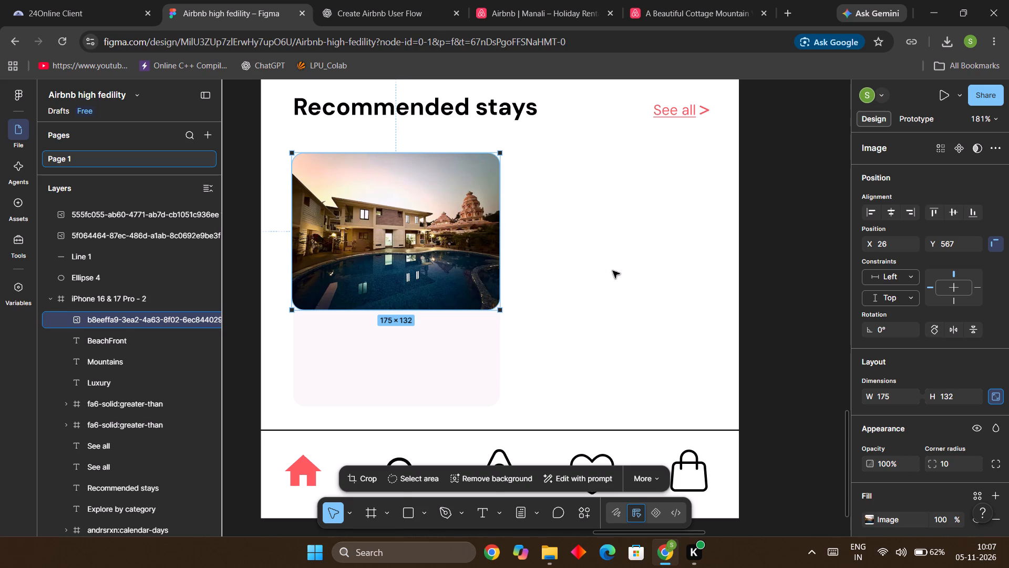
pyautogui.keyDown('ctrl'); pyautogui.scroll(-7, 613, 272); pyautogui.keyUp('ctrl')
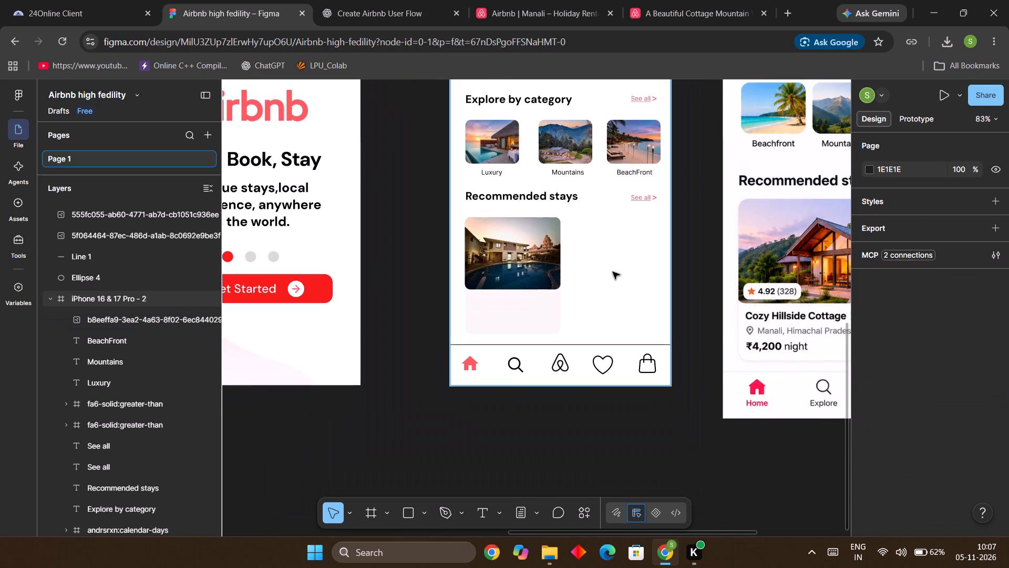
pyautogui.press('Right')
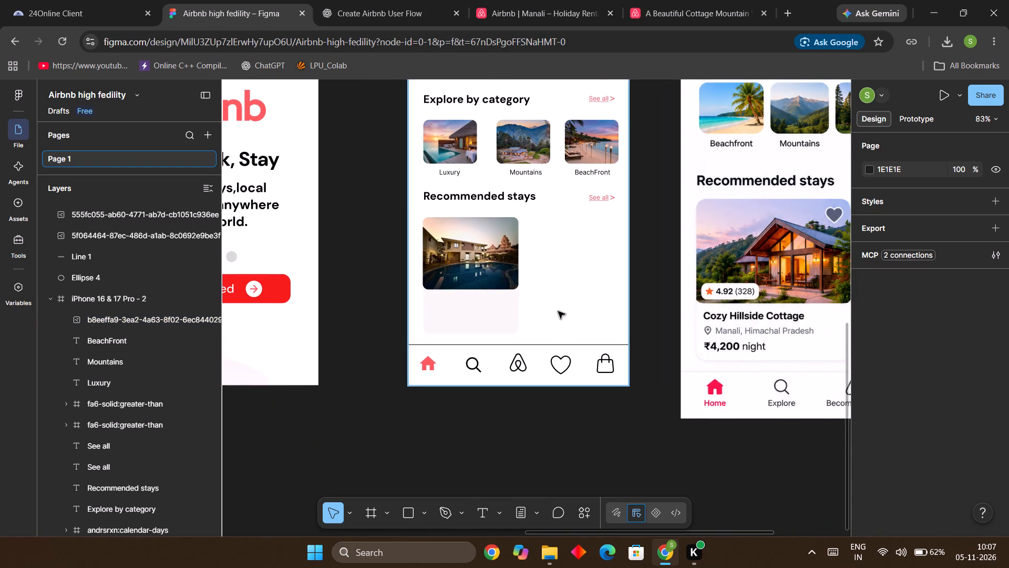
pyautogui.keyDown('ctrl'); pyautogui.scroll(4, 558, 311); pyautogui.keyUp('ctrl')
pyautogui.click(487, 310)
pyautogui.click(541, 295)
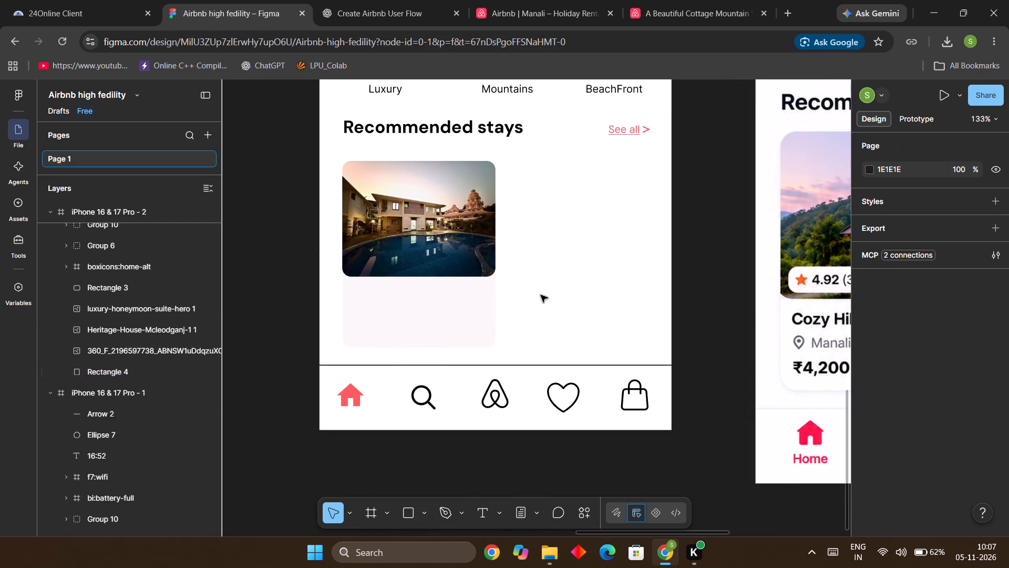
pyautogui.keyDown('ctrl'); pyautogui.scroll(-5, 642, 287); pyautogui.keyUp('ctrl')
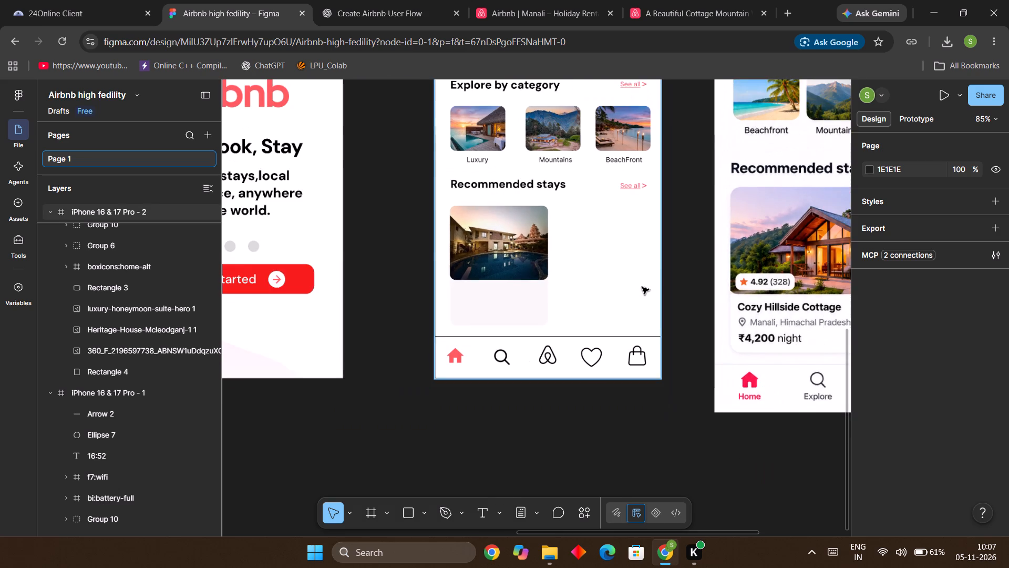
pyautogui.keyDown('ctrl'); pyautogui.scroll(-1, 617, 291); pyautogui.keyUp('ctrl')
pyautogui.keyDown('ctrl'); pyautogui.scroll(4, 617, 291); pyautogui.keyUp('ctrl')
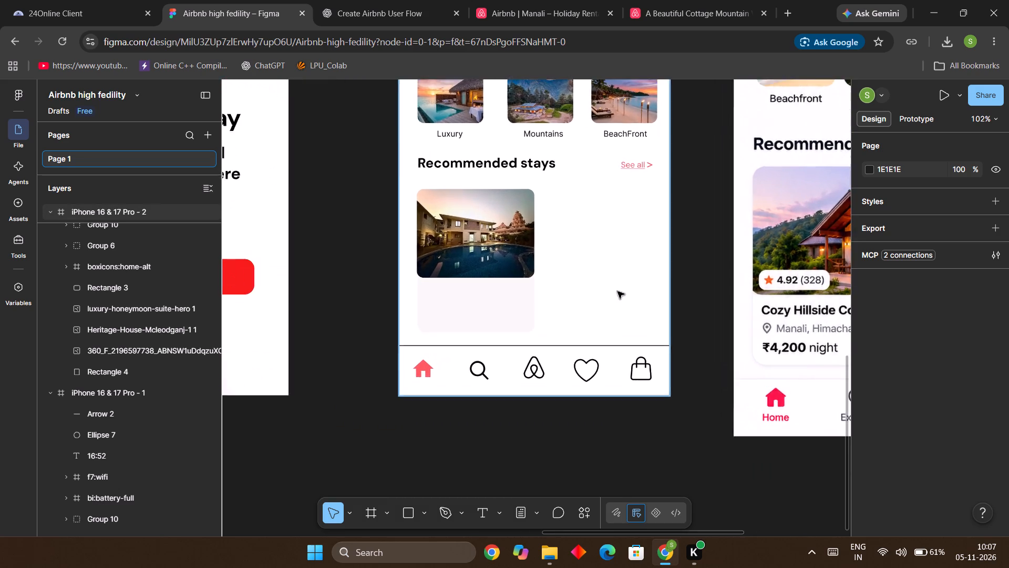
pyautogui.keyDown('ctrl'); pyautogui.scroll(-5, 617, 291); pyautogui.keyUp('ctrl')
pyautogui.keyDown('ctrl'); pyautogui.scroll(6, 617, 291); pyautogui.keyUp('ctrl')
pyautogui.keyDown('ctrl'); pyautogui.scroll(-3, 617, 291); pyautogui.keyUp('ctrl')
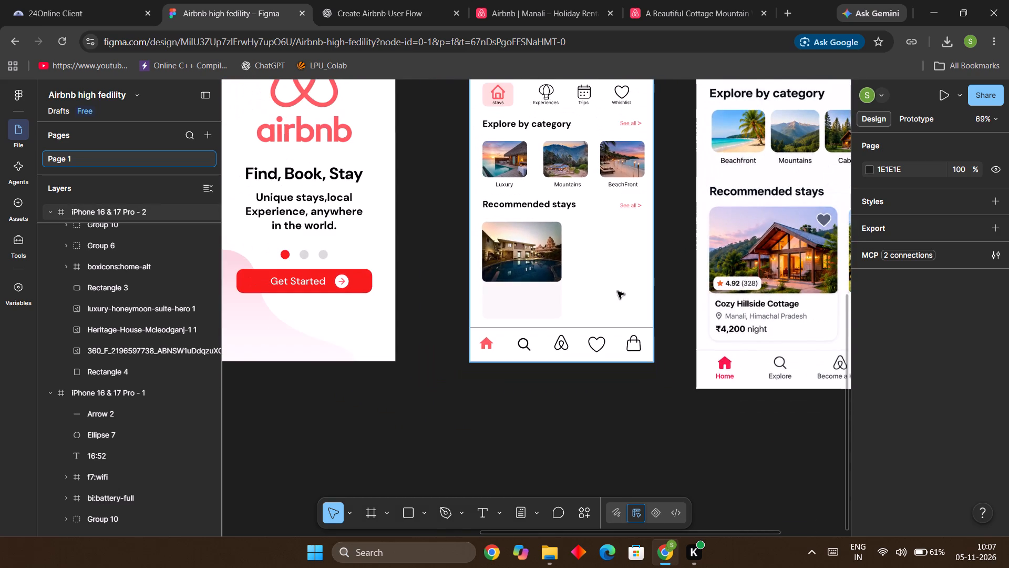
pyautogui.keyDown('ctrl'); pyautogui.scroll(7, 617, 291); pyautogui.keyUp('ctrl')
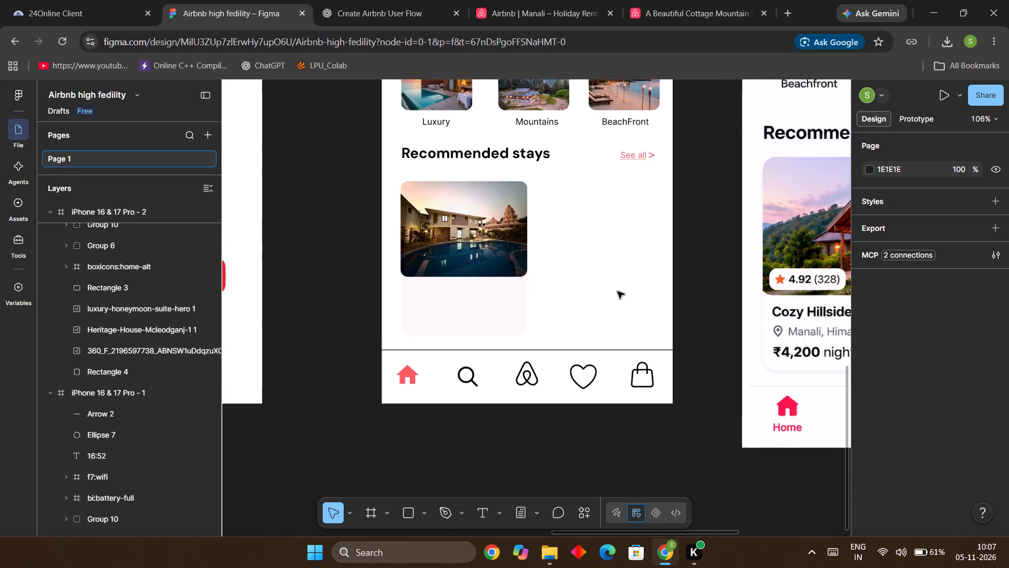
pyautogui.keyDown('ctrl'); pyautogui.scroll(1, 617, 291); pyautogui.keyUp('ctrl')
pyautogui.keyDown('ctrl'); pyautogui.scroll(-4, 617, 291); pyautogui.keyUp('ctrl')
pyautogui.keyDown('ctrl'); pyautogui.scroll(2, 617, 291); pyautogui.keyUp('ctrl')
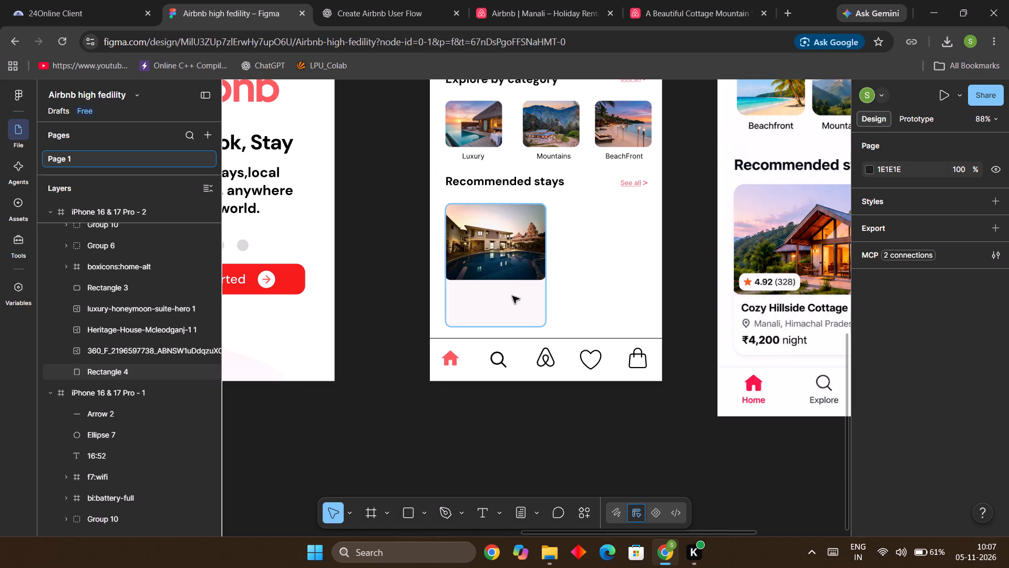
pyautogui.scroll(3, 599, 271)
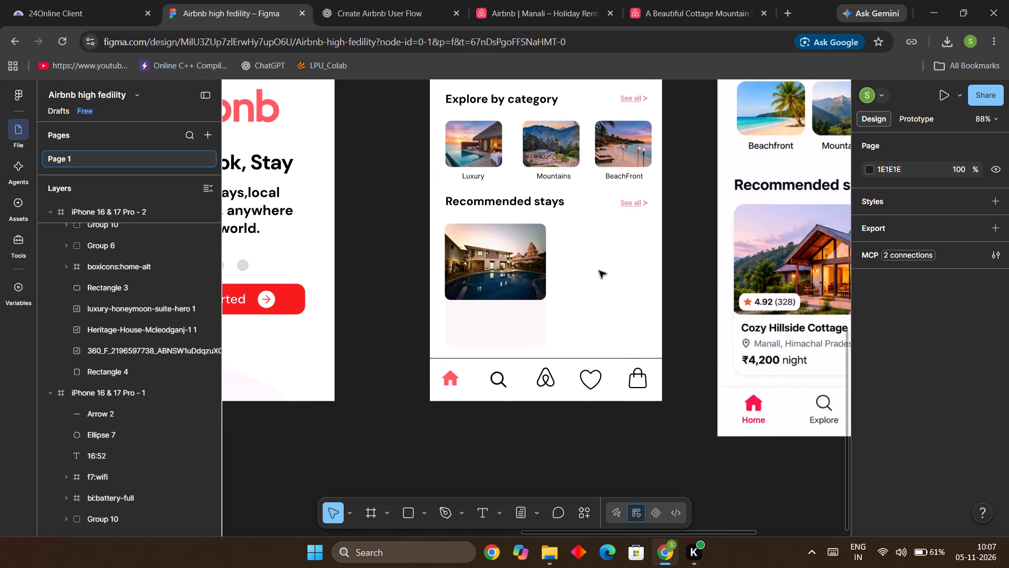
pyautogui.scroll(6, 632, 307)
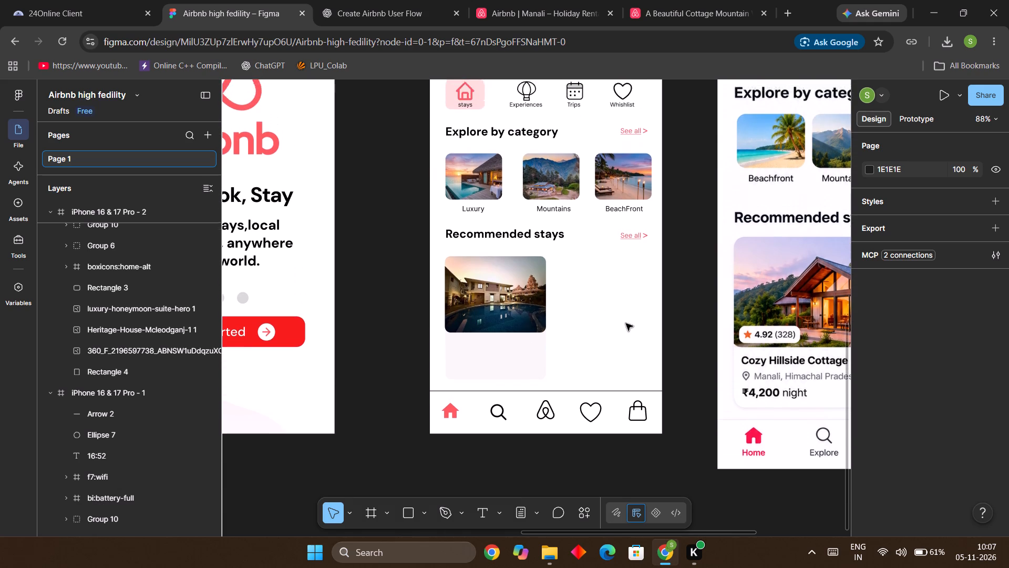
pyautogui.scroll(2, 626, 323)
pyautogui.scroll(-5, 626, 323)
# Extend the card rectangle's bottom edge down to a height of 218.
pyautogui.click(511, 283)
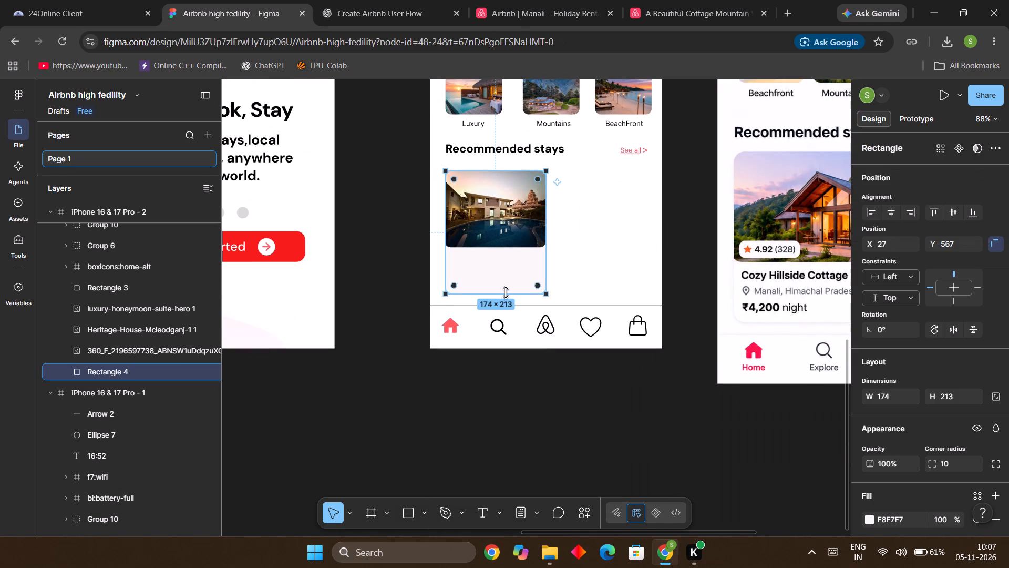
pyautogui.moveTo(506, 292); pyautogui.dragTo(504, 297)
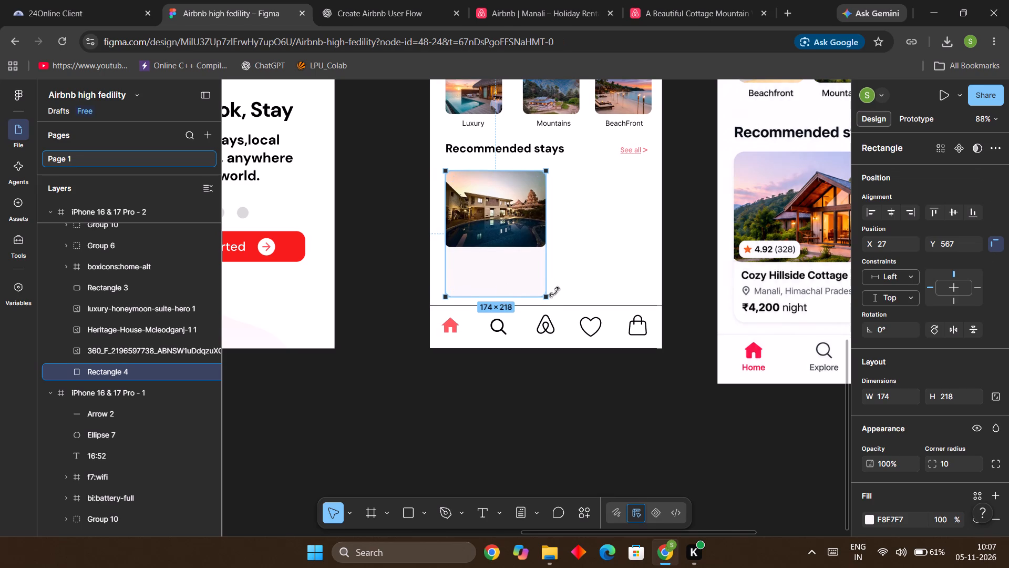
pyautogui.click(588, 279)
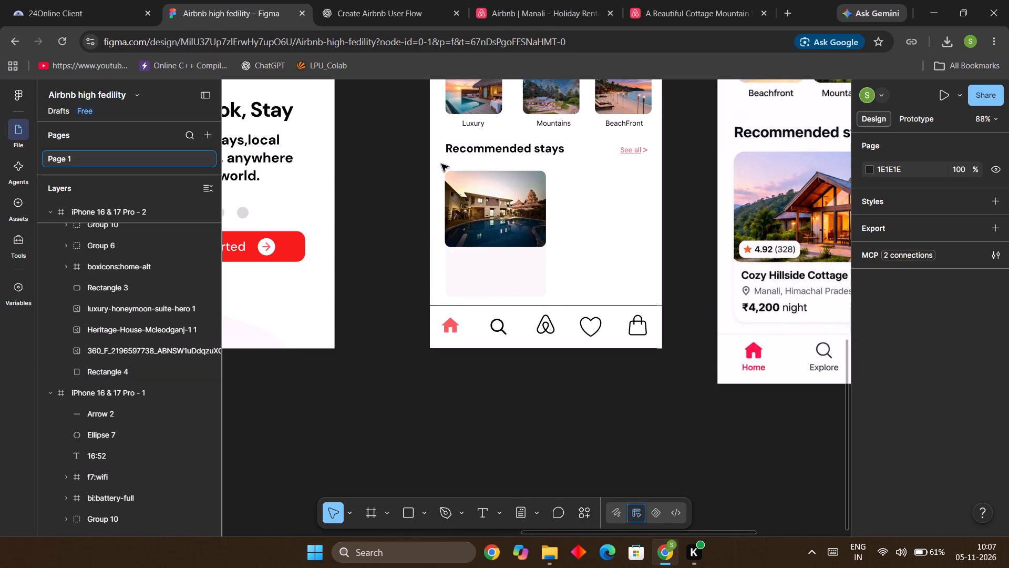
# Duplicate the hotel photo with its card rectangle and place the copy beside the original, with the photo at X 216, Y 567.
pyautogui.moveTo(441, 164); pyautogui.dragTo(569, 295)
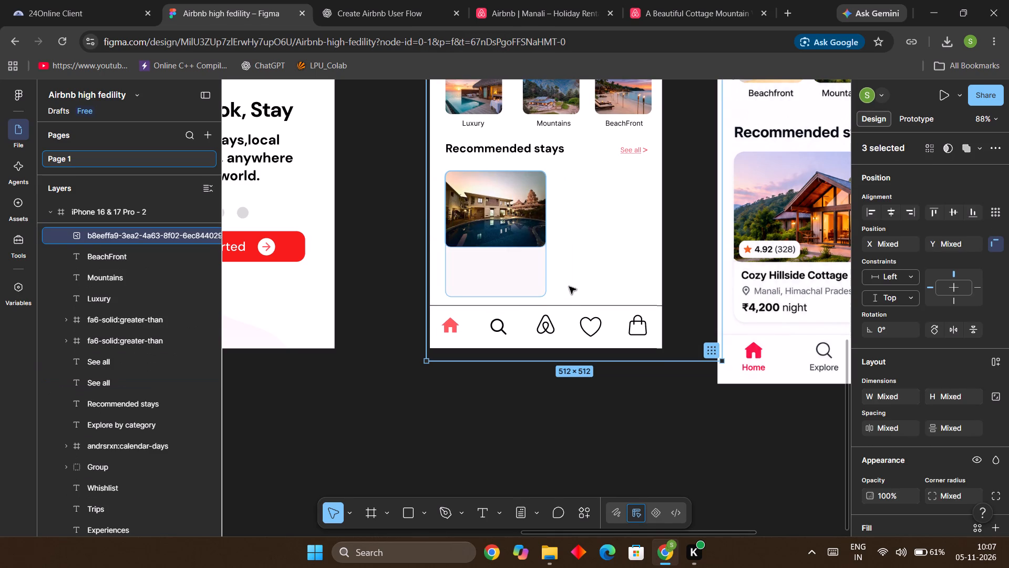
pyautogui.hotkey('ctrl', 'd')
pyautogui.moveTo(503, 222); pyautogui.dragTo(562, 228)
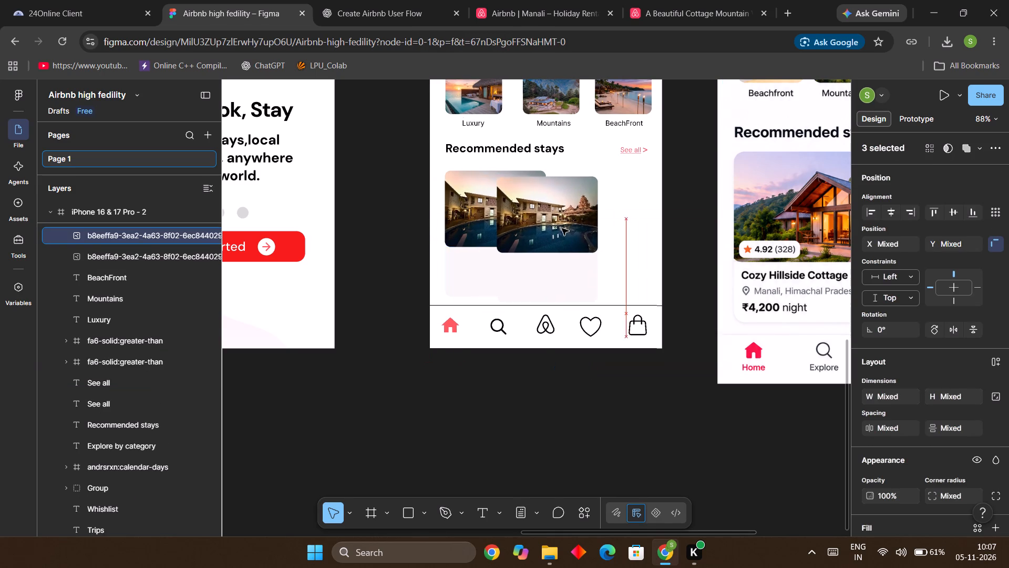
pyautogui.moveTo(562, 228); pyautogui.dragTo(613, 219)
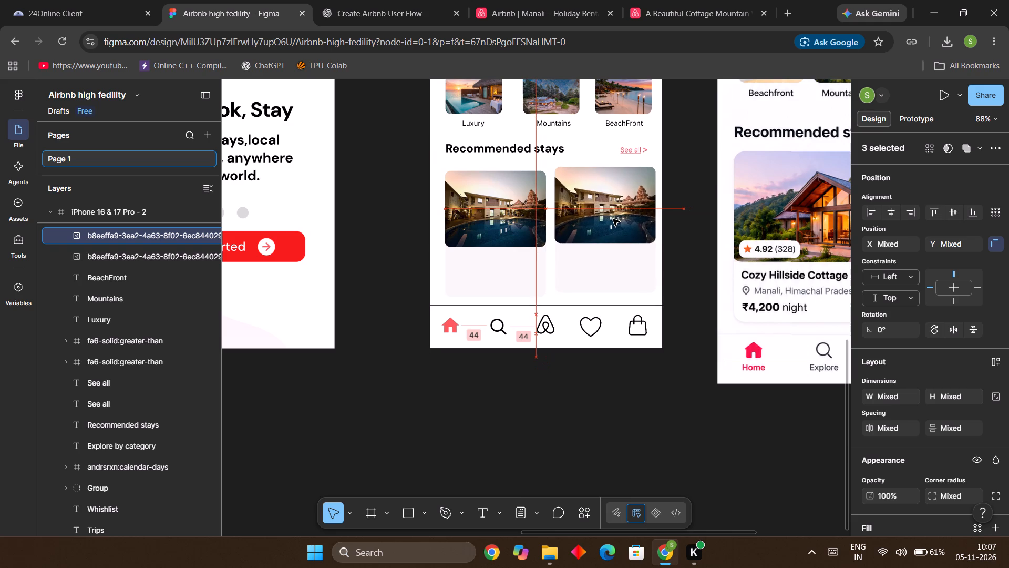
pyautogui.moveTo(613, 219); pyautogui.dragTo(612, 226)
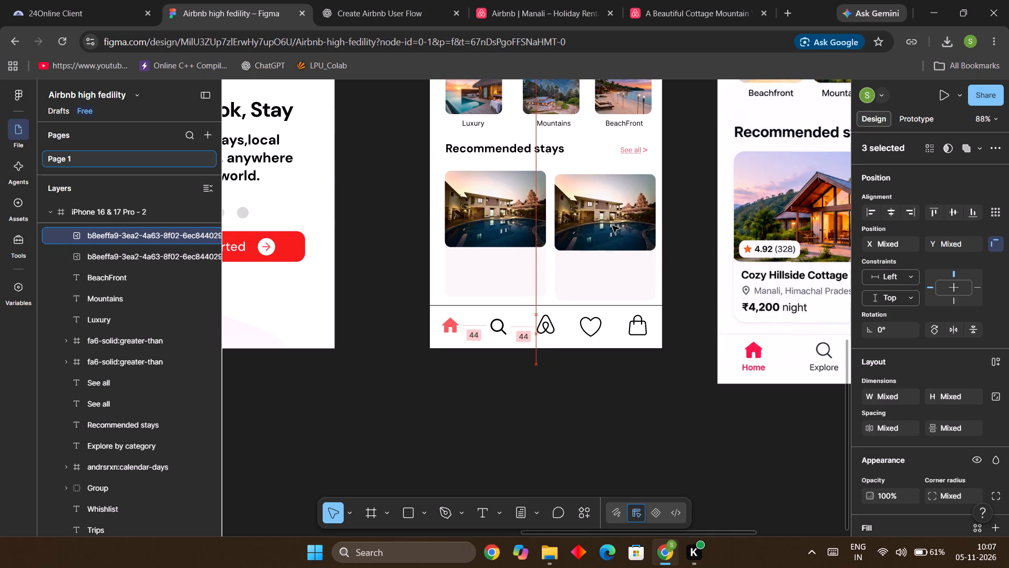
pyautogui.moveTo(612, 226); pyautogui.dragTo(613, 219)
pyautogui.moveTo(607, 279); pyautogui.dragTo(607, 292)
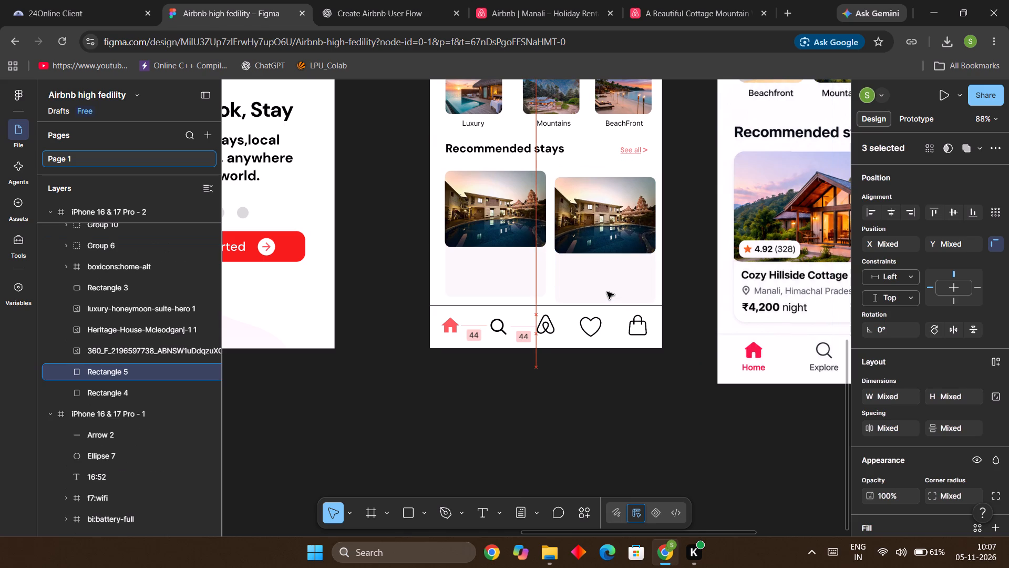
pyautogui.moveTo(607, 292); pyautogui.dragTo(607, 286)
pyautogui.click(688, 267)
# Move the reference design image slightly farther away from the phone frame.
pyautogui.moveTo(764, 258); pyautogui.dragTo(821, 263)
pyautogui.click(730, 240)
# Compare the positions and sizes of the photos and card rectangles in the two Recommended stays cards.
pyautogui.click(581, 216)
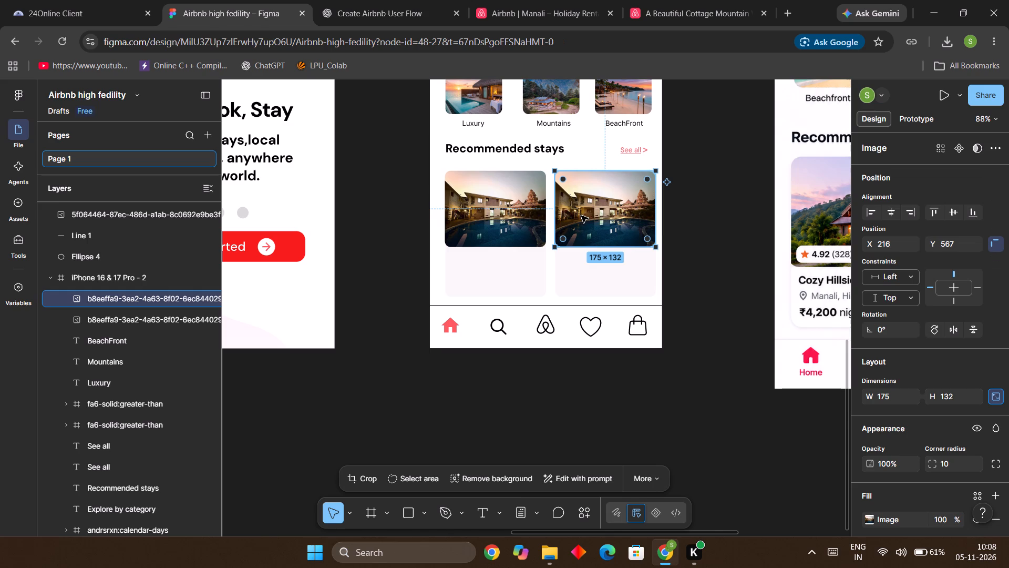
pyautogui.click(531, 210)
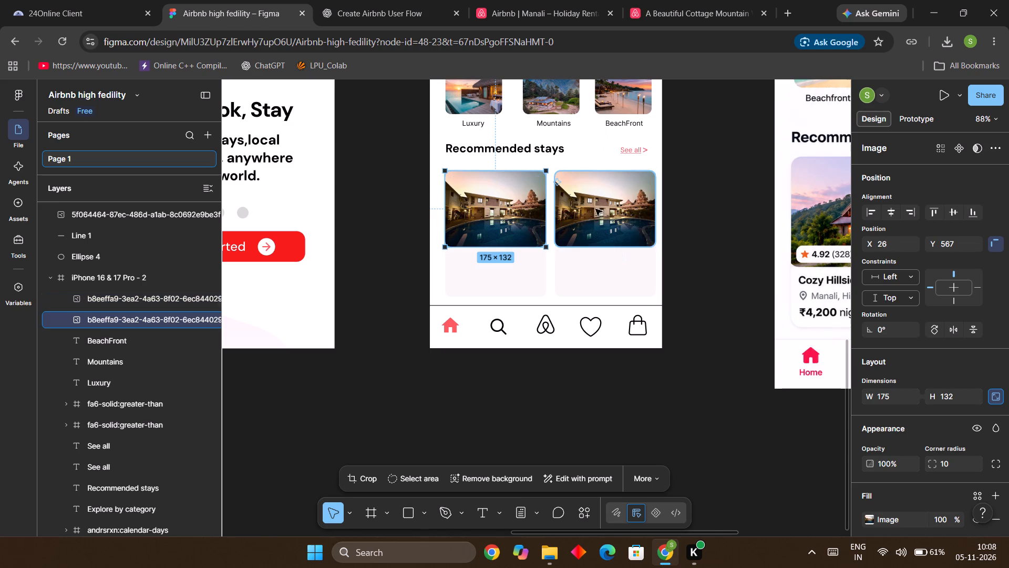
pyautogui.click(608, 209)
pyautogui.click(611, 271)
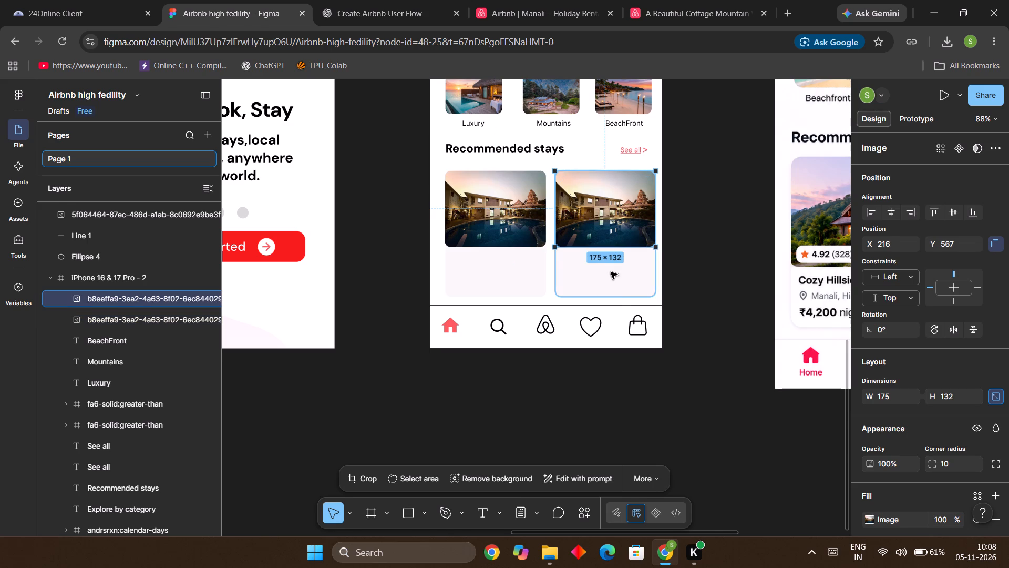
pyautogui.click(531, 272)
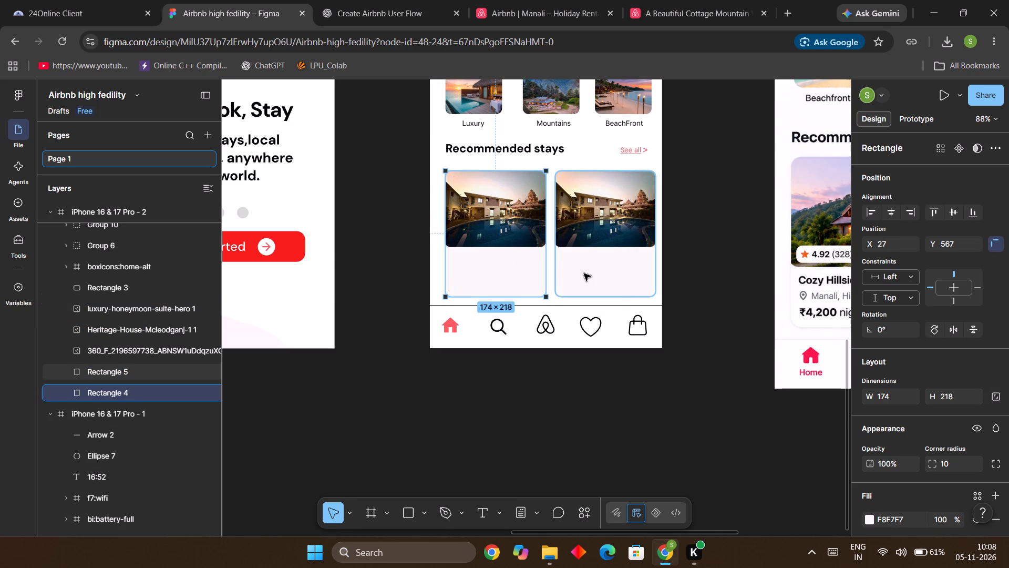
pyautogui.click(584, 274)
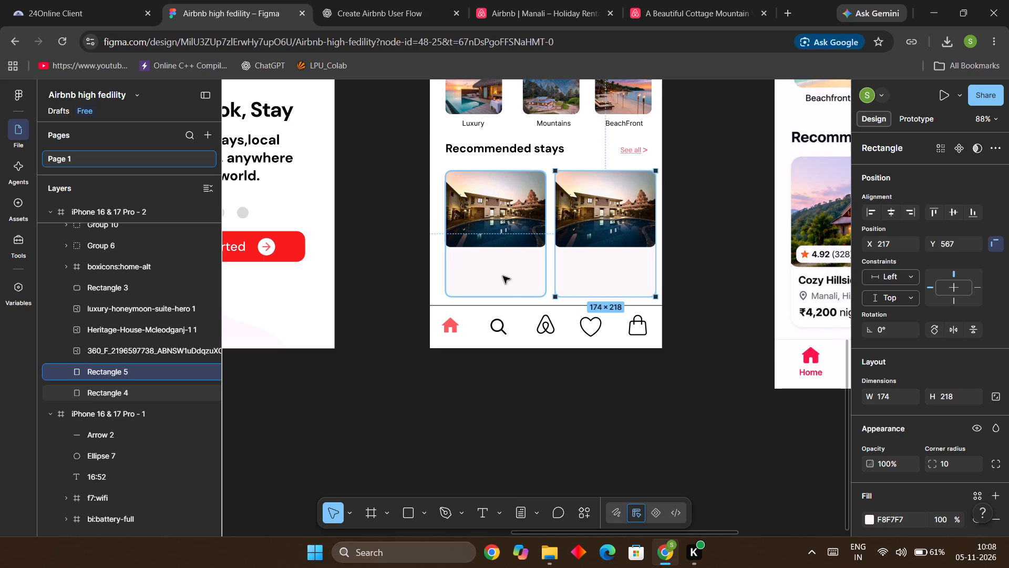
pyautogui.click(503, 276)
pyautogui.click(567, 275)
pyautogui.click(523, 273)
pyautogui.click(574, 271)
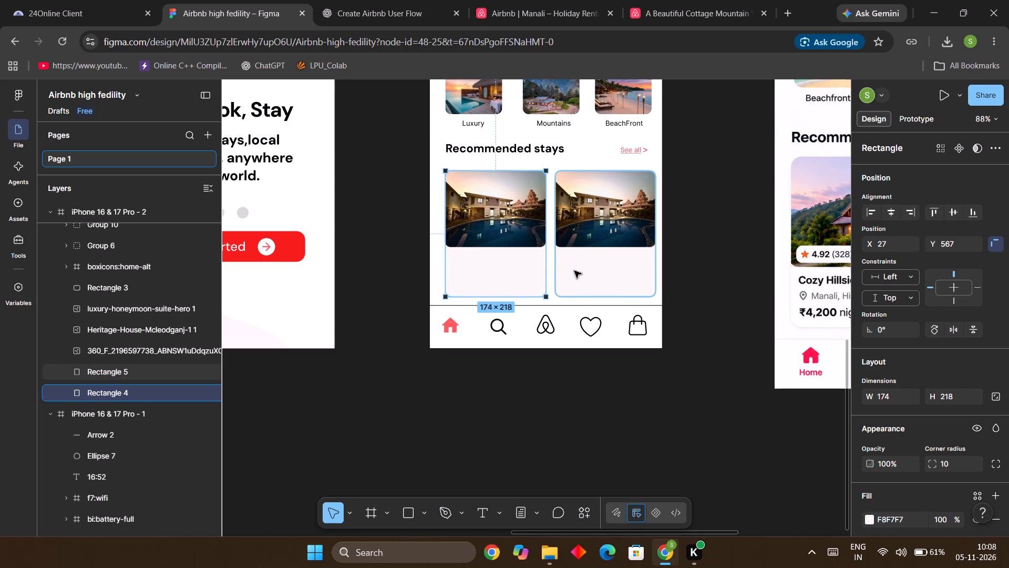
pyautogui.click(534, 272)
pyautogui.click(693, 273)
# Select the duplicated hotel photo on the second card.
pyautogui.click(633, 224)
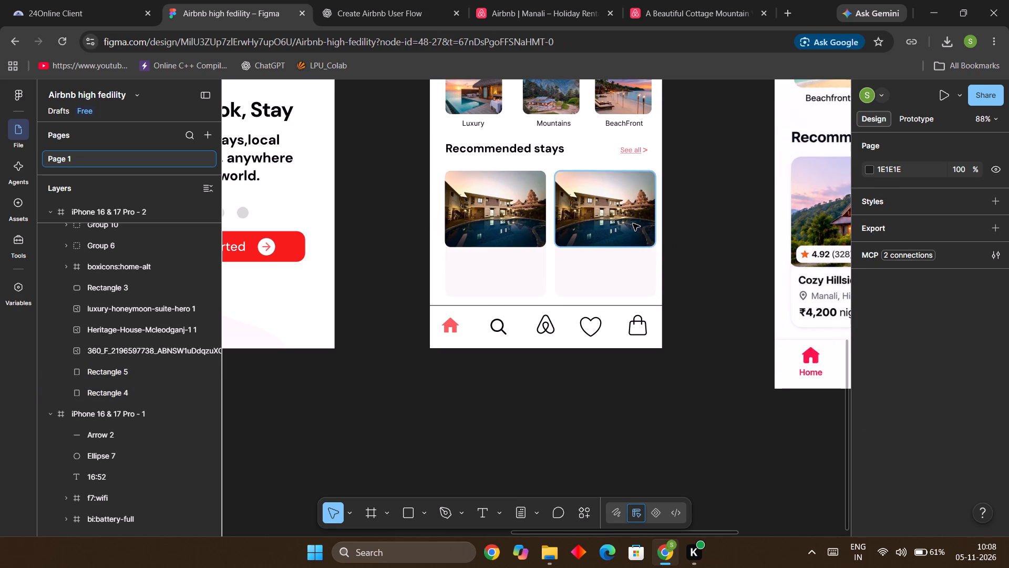
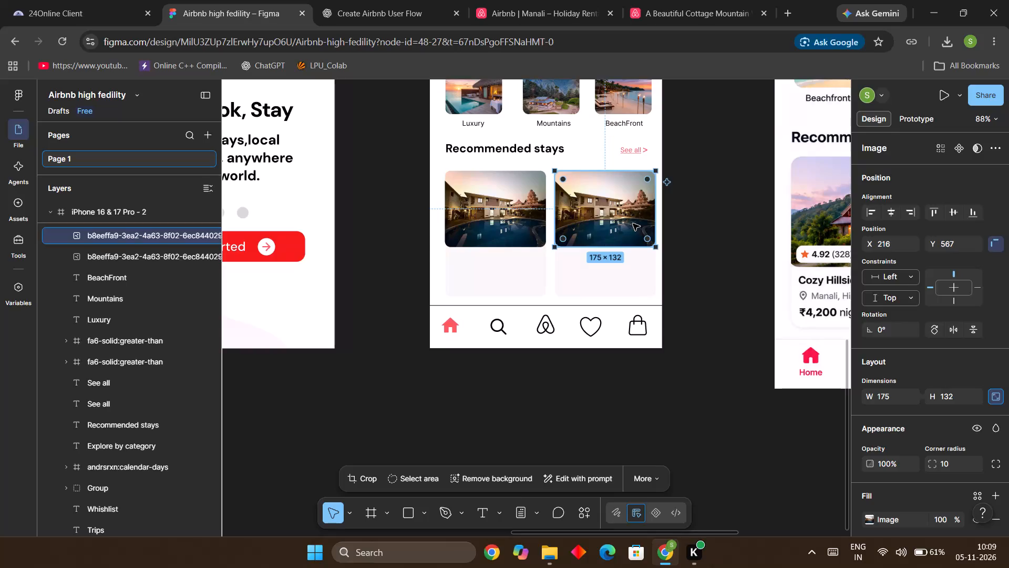
# Delete the duplicated hotel photo from the second Recommended stays card.
pyautogui.press('BackSpace')
# Resize the large sunset balcony photo outside the frames to 175 wide by 132 high, with its aspect ratio unlocked.
pyautogui.keyDown('ctrl'); pyautogui.scroll(-3, 715, 288); pyautogui.keyUp('ctrl')
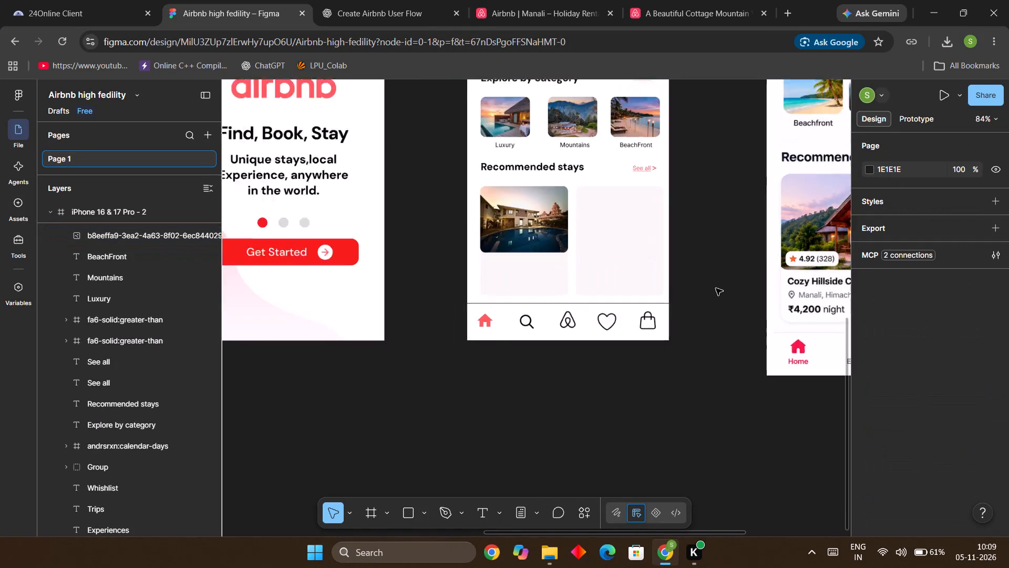
pyautogui.keyDown('ctrl'); pyautogui.scroll(-1, 716, 288); pyautogui.keyUp('ctrl')
pyautogui.scroll(7, 508, 372)
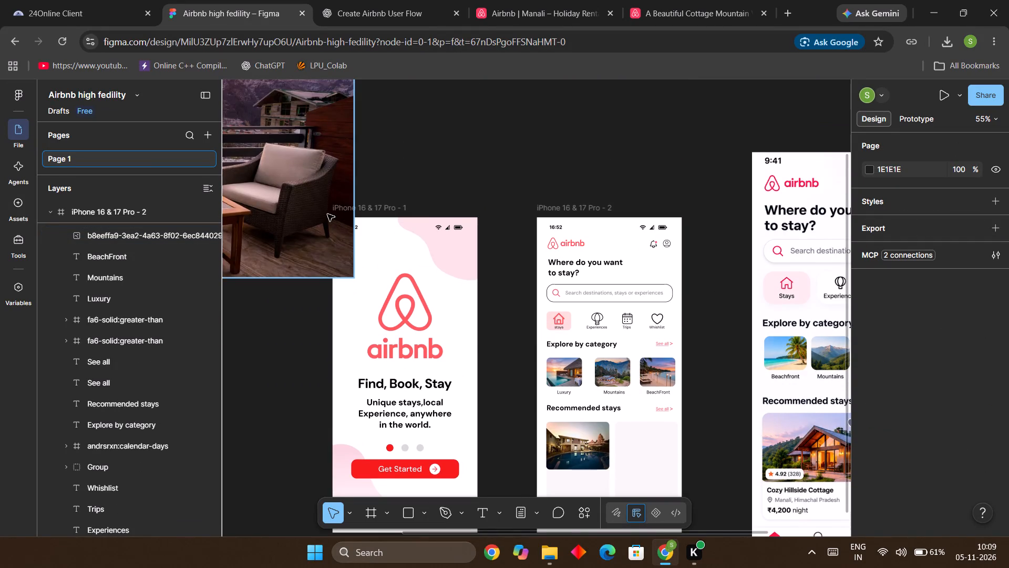
pyautogui.click(584, 434)
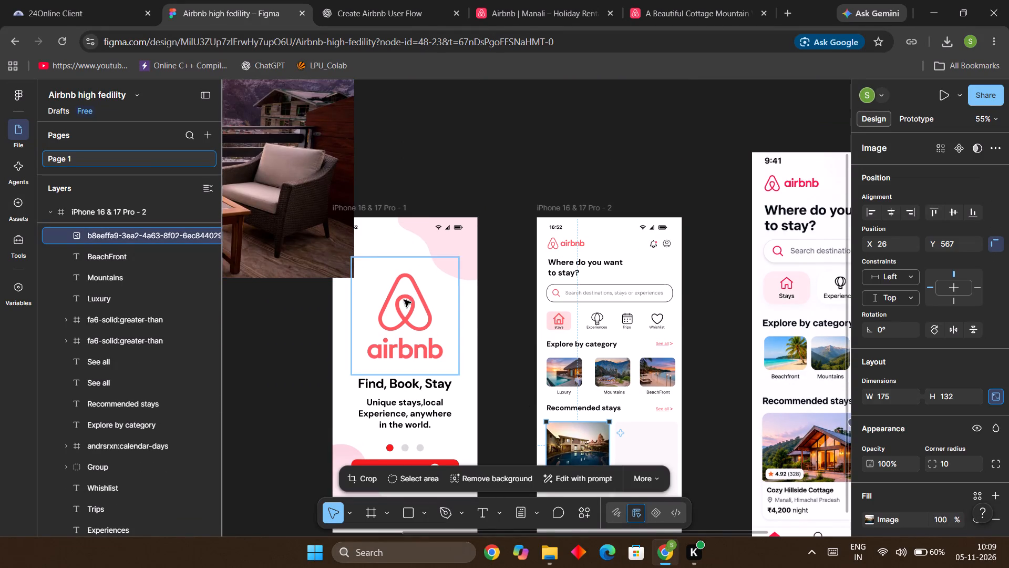
pyautogui.click(307, 188)
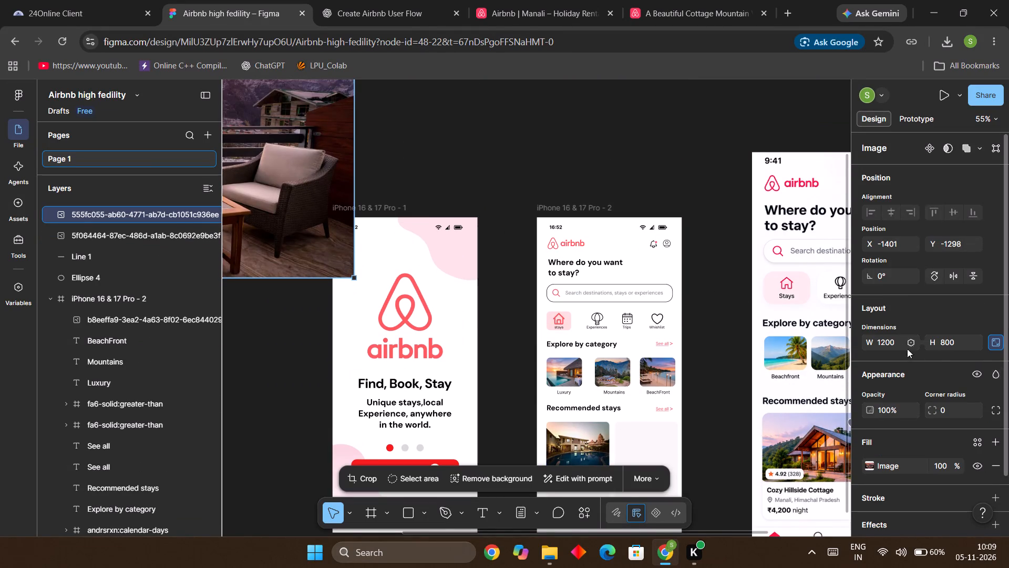
pyautogui.click(900, 343)
pyautogui.write('175')
pyautogui.press('Return')
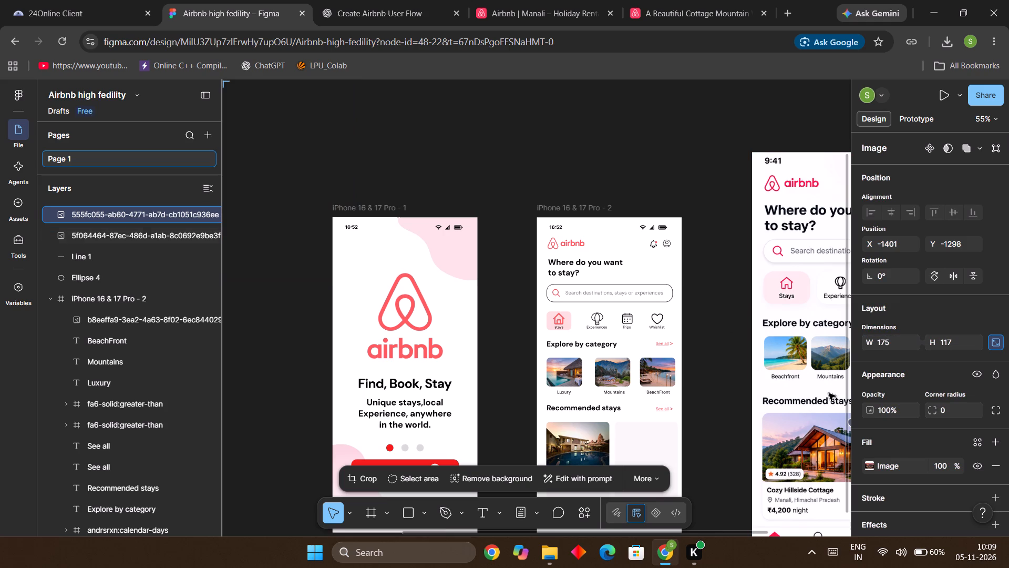
pyautogui.click(961, 346)
pyautogui.write('13')
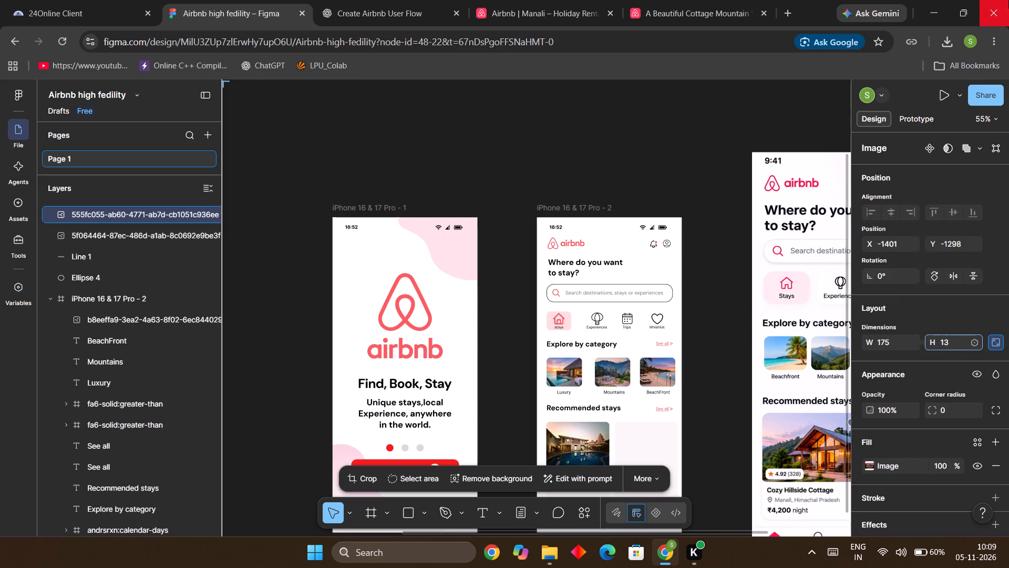
pyautogui.click(995, 341)
pyautogui.click(953, 341)
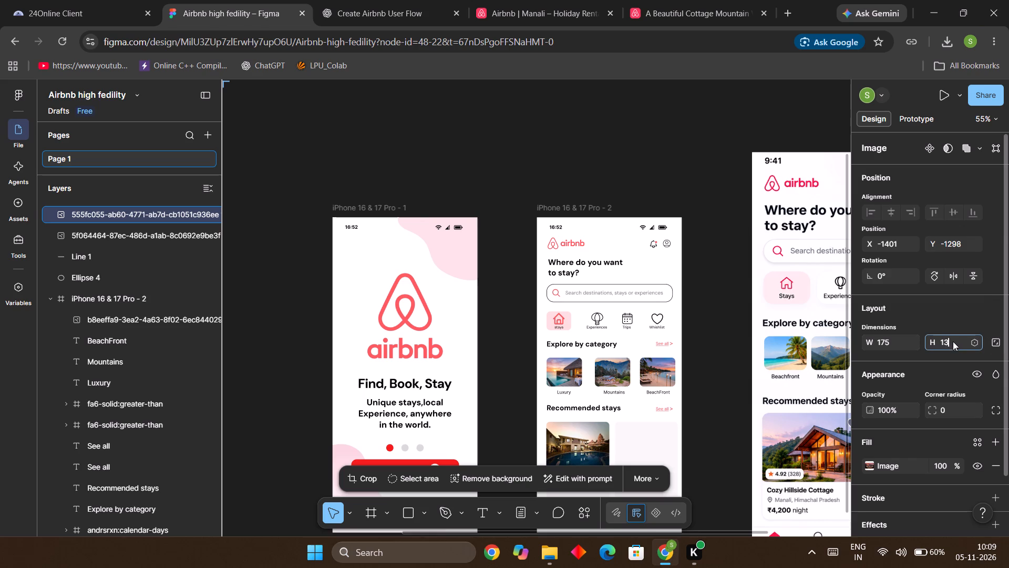
pyautogui.scroll(1, 952, 338)
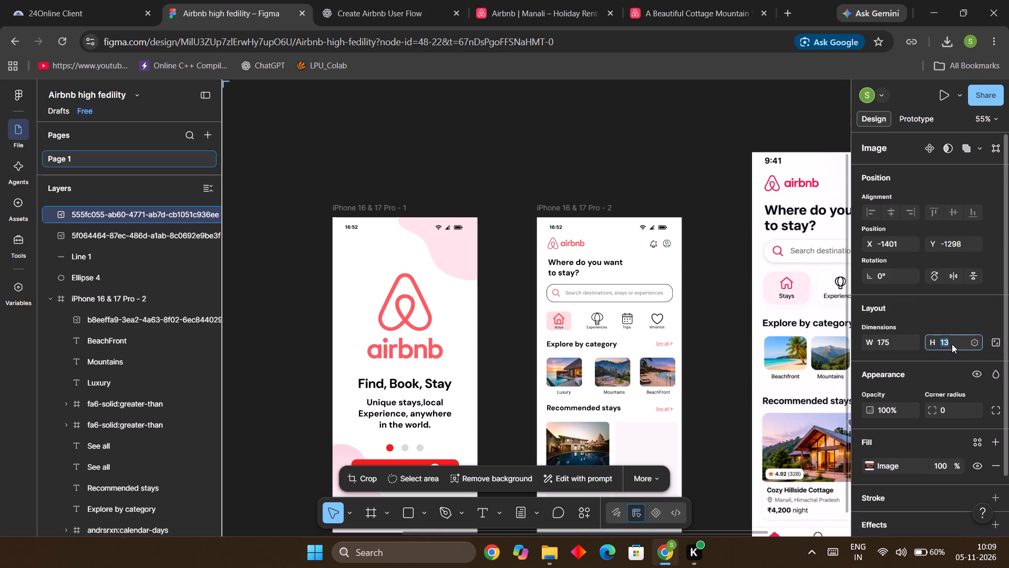
pyautogui.click(952, 344)
pyautogui.press('2')
pyautogui.press('Return')
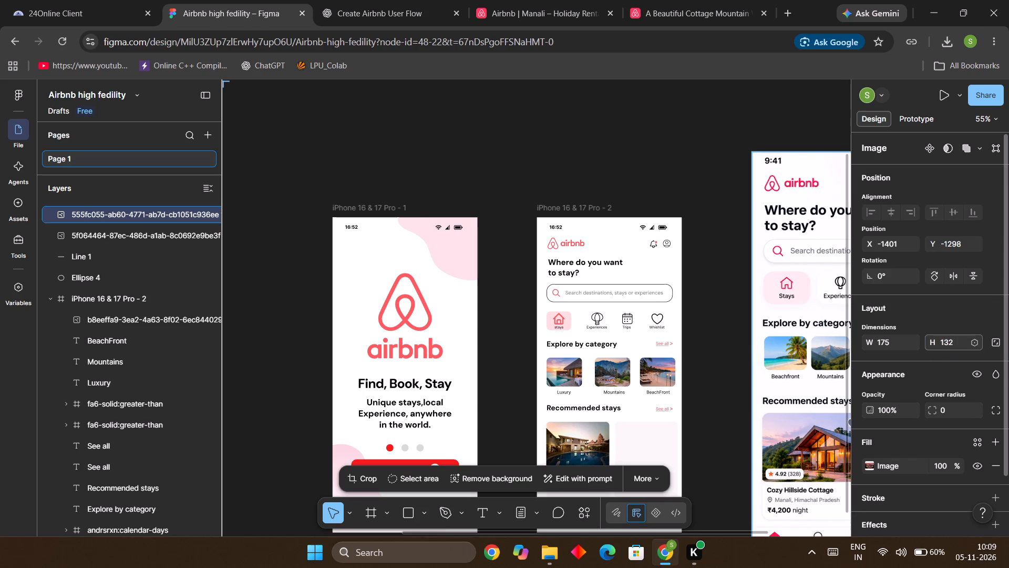
# Set the sunset balcony photo's corner radius to 10.
pyautogui.scroll(-3, 754, 350)
pyautogui.keyDown('ctrl'); pyautogui.scroll(-5, 755, 351); pyautogui.keyUp('ctrl')
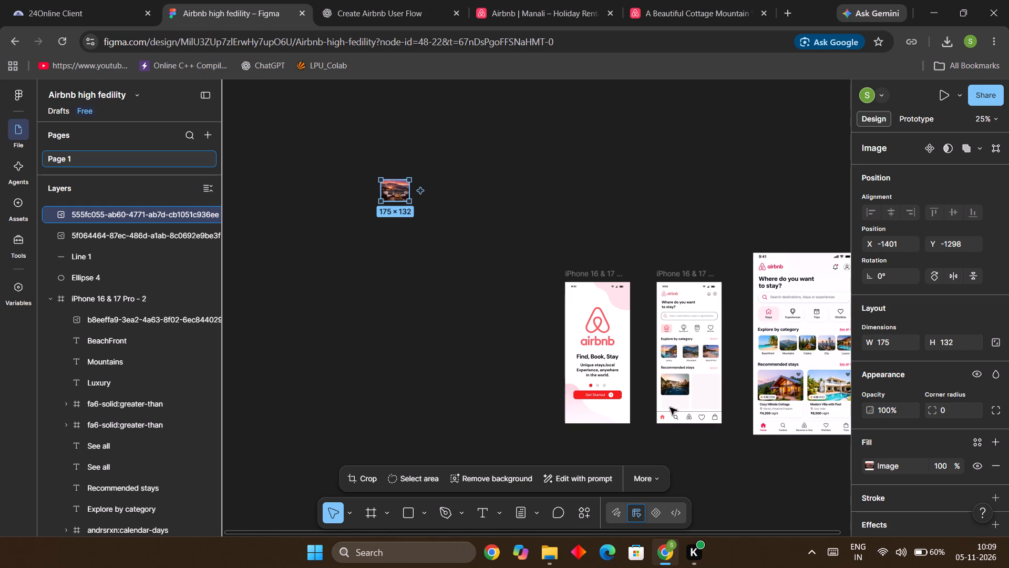
pyautogui.click(953, 408)
pyautogui.write('10')
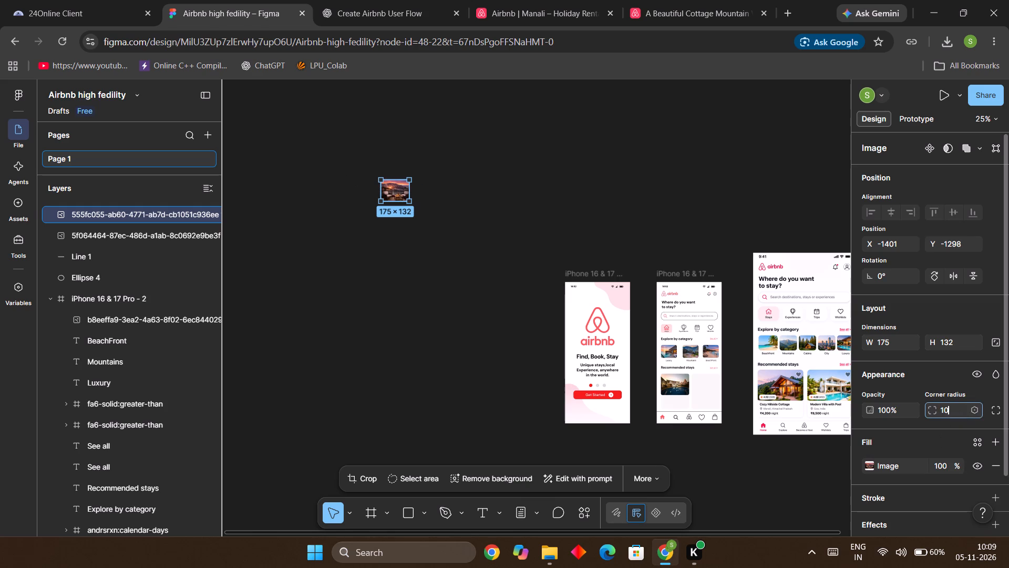
pyautogui.press('Return')
# Place the sunset balcony photo at the top of the second Recommended stays card, at X 217, Y 567.
pyautogui.moveTo(393, 192); pyautogui.dragTo(473, 269)
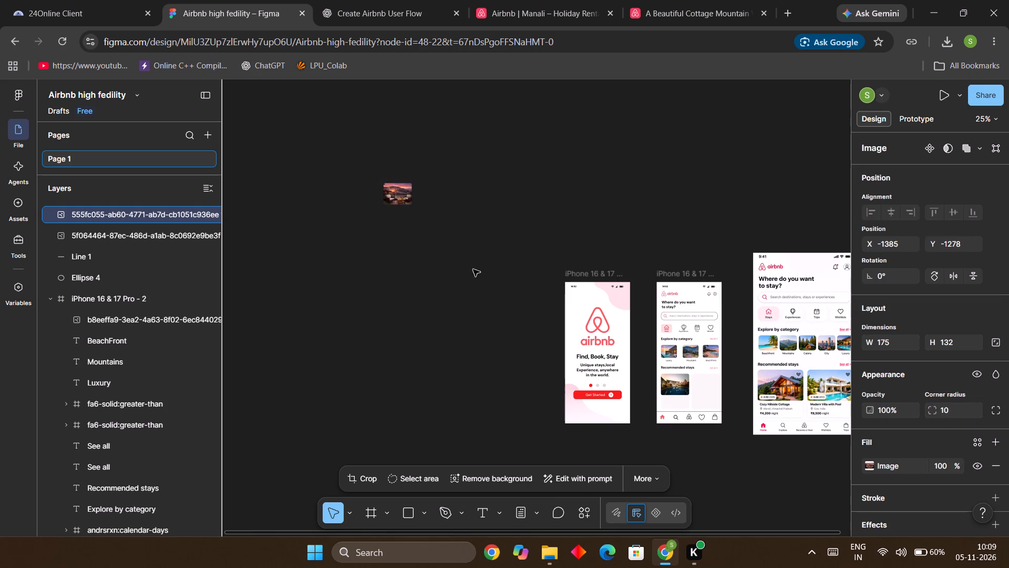
pyautogui.moveTo(473, 269); pyautogui.dragTo(706, 391)
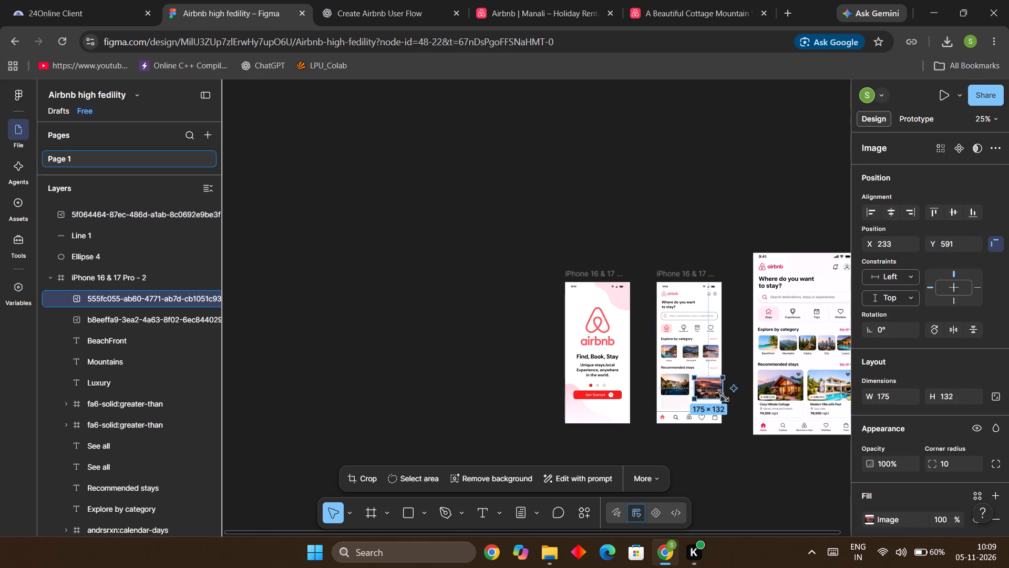
pyautogui.keyDown('ctrl'); pyautogui.scroll(14, 732, 422); pyautogui.keyUp('ctrl')
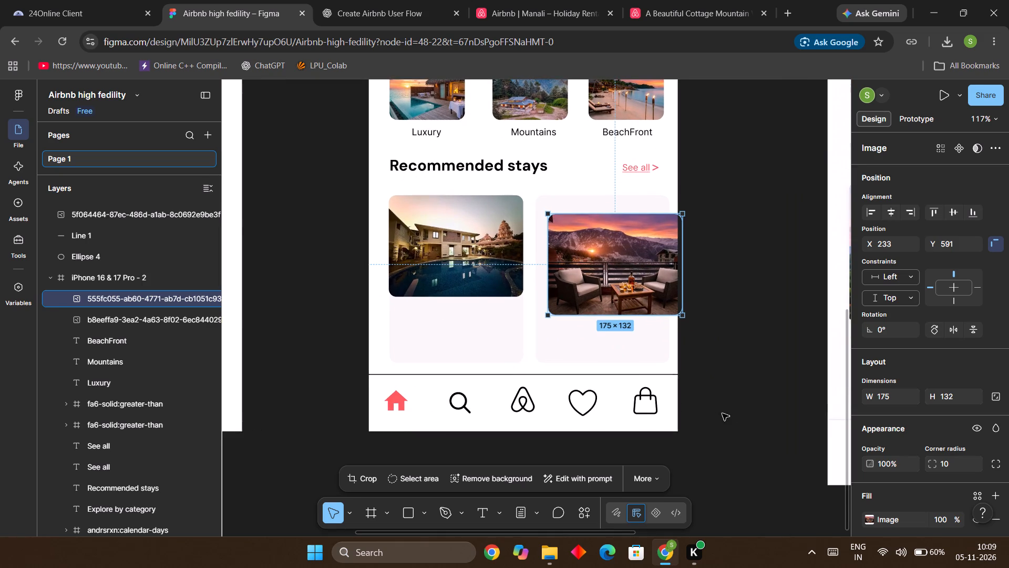
pyautogui.scroll(1, 722, 413)
pyautogui.click(635, 270)
pyautogui.moveTo(635, 270); pyautogui.dragTo(623, 261)
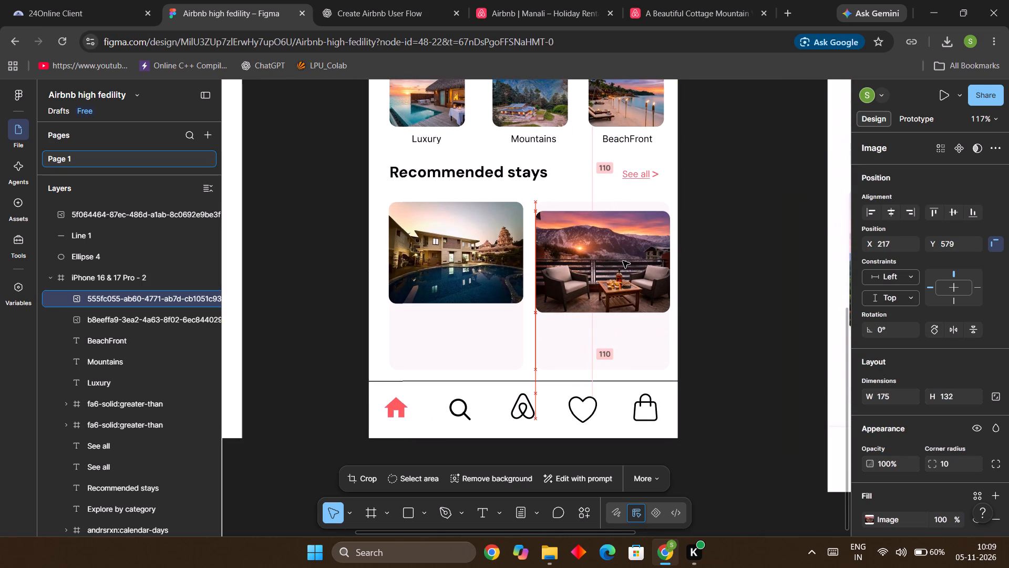
pyautogui.moveTo(623, 261); pyautogui.dragTo(624, 250)
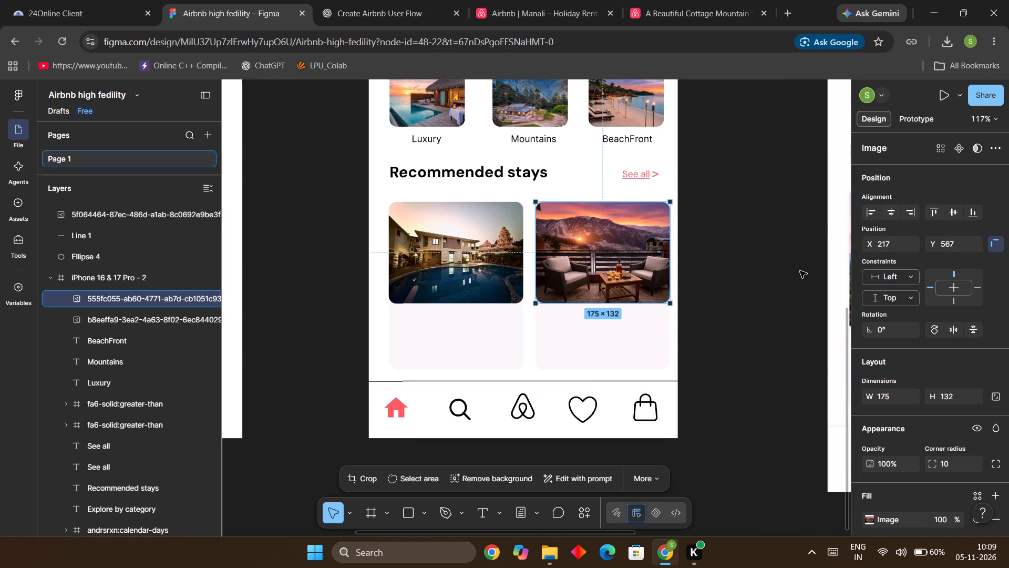
pyautogui.press('Right')
pyautogui.press('Right')
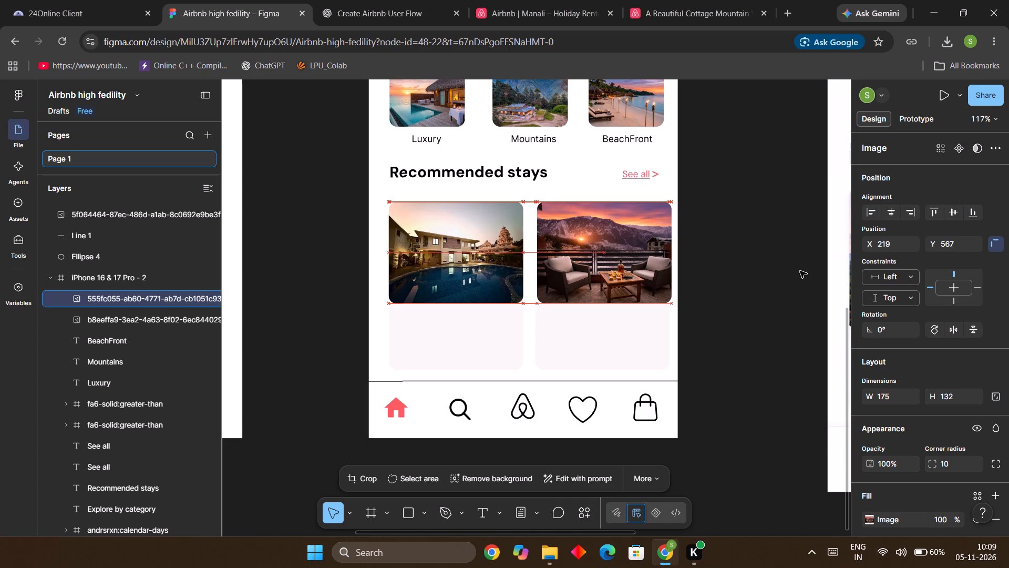
pyautogui.press('Left')
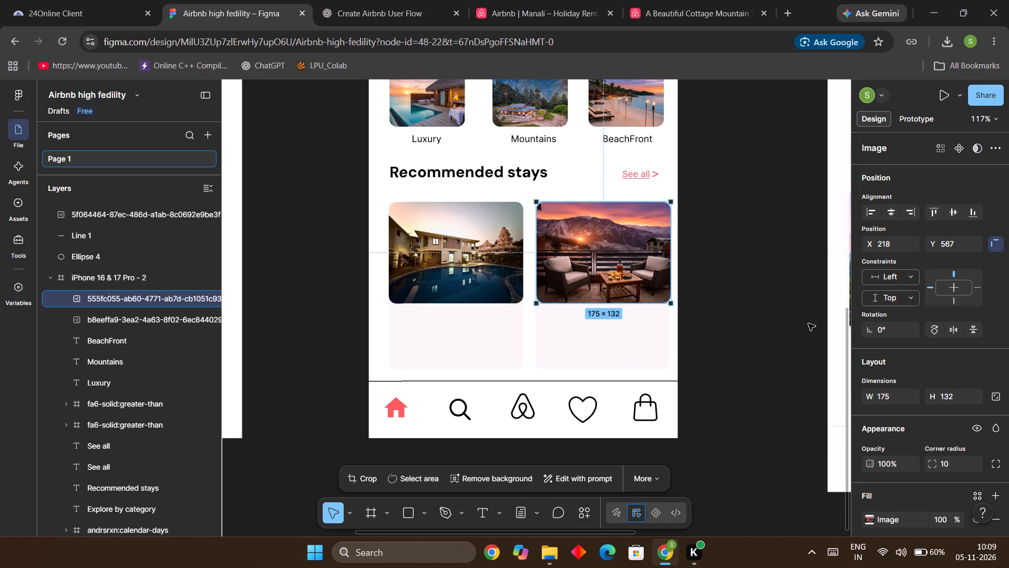
pyautogui.press('Left')
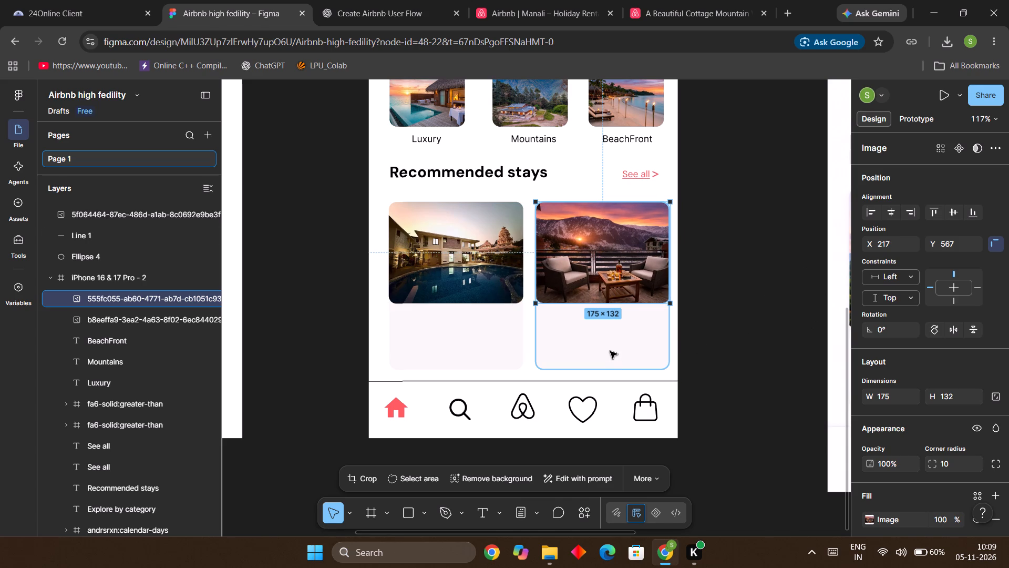
pyautogui.click(735, 350)
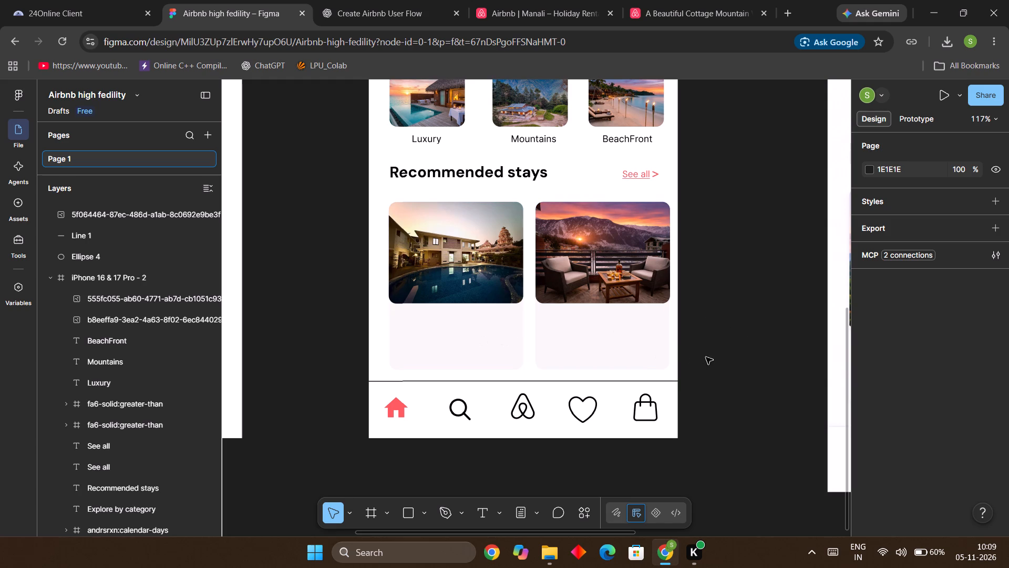
# Copy the title "A Beautiful Cottage Mountain View Balcony & Lawn" from the Airbnb listing page.
pyautogui.scroll(3, 720, 357)
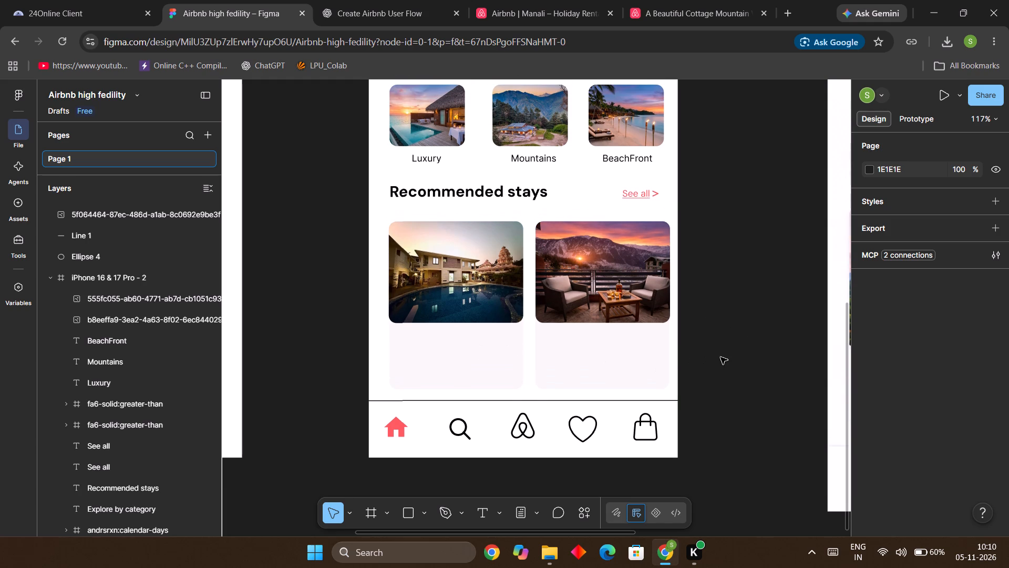
pyautogui.scroll(3, 720, 357)
pyautogui.scroll(-4, 720, 357)
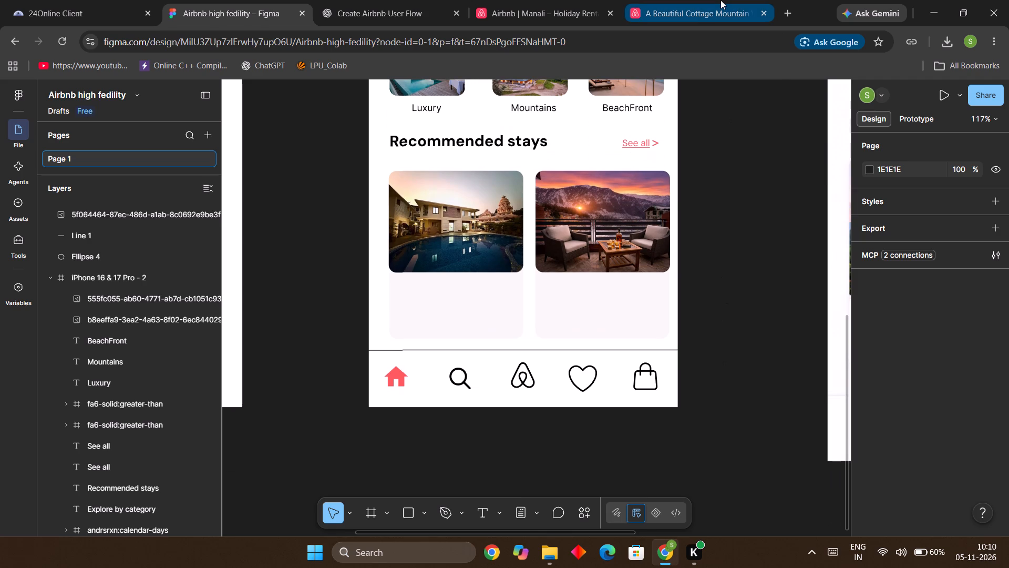
pyautogui.click(720, 0)
pyautogui.scroll(2, 572, 248)
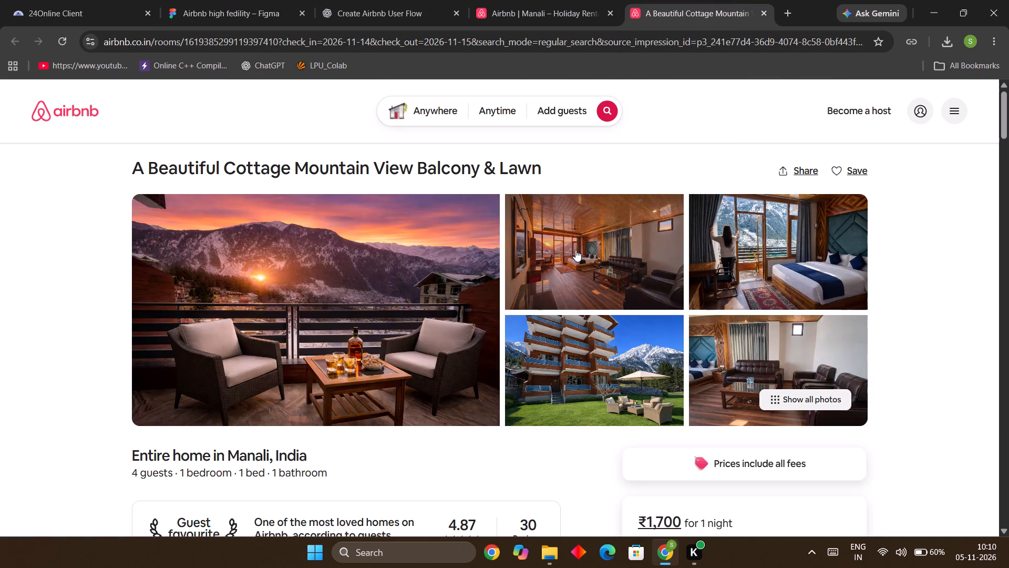
pyautogui.scroll(-1, 383, 257)
pyautogui.scroll(-3, 400, 339)
pyautogui.scroll(6, 400, 344)
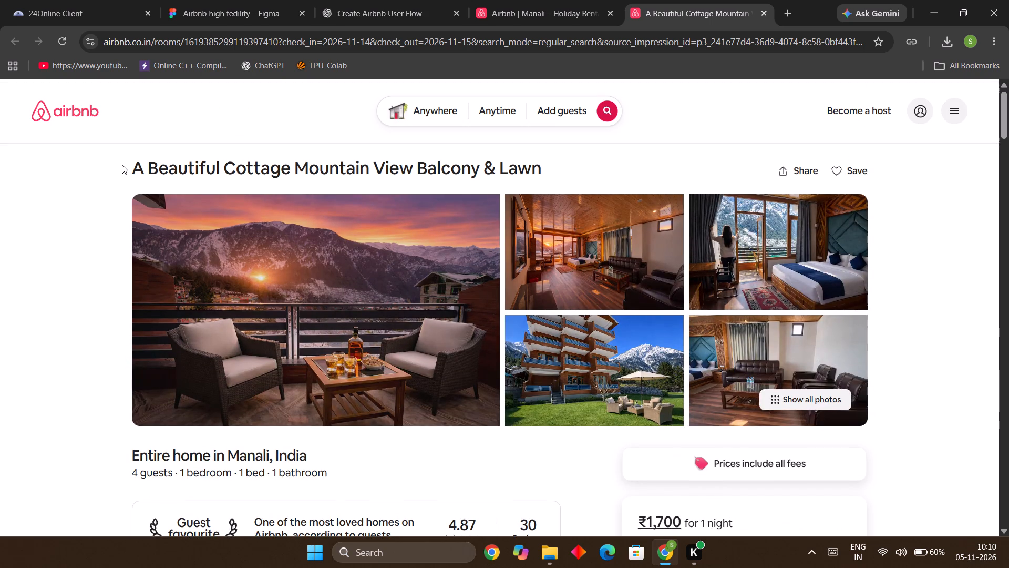
pyautogui.moveTo(121, 165); pyautogui.dragTo(541, 175)
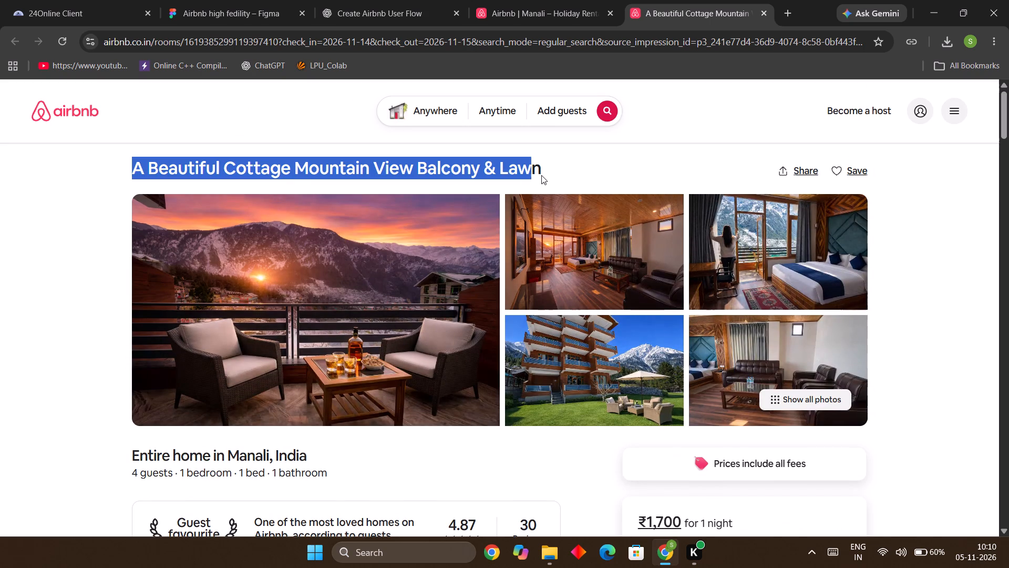
pyautogui.moveTo(541, 175); pyautogui.dragTo(545, 172)
pyautogui.hotkey('ctrl', 'c')
# Back in Figma, add a text layer with the copied listing title below the photo on the second card.
pyautogui.click(382, 0)
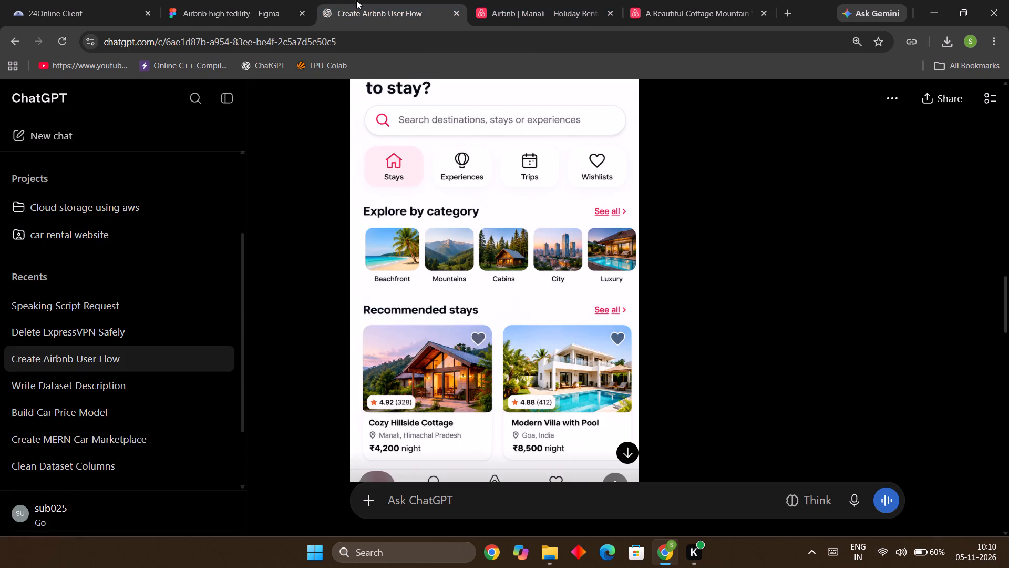
pyautogui.click(284, 0)
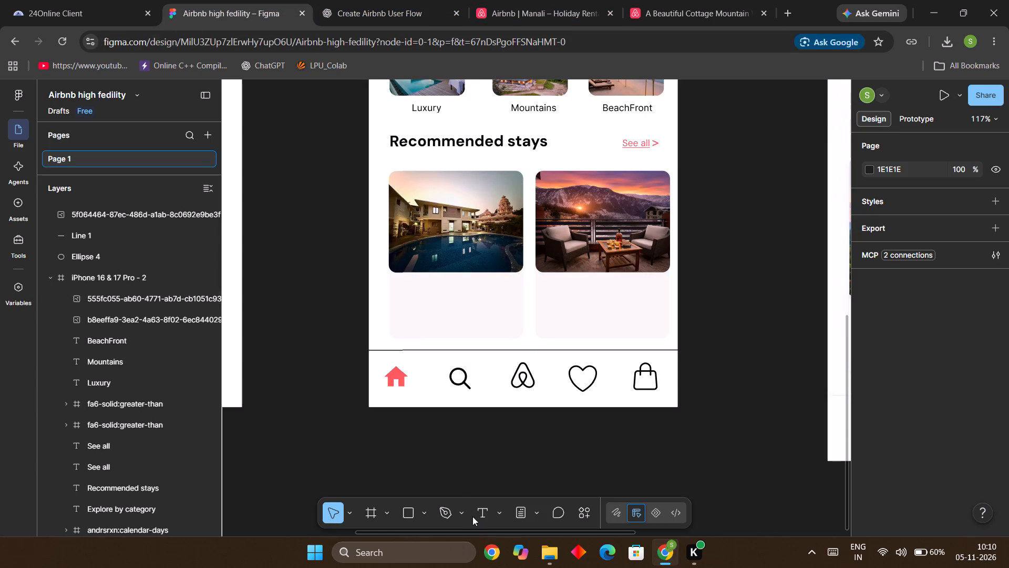
pyautogui.click(477, 516)
pyautogui.click(594, 295)
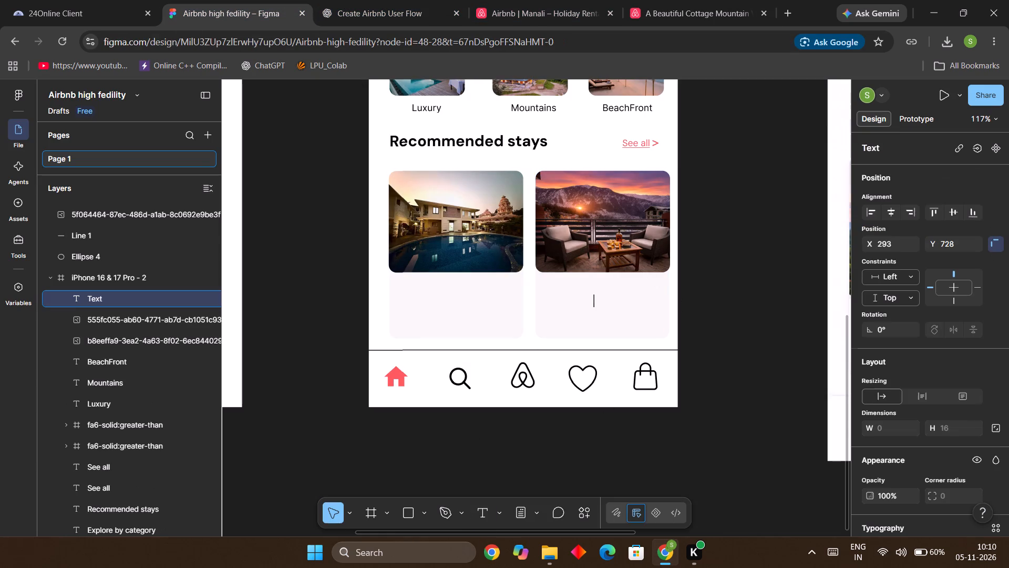
pyautogui.hotkey('ctrl', 'v')
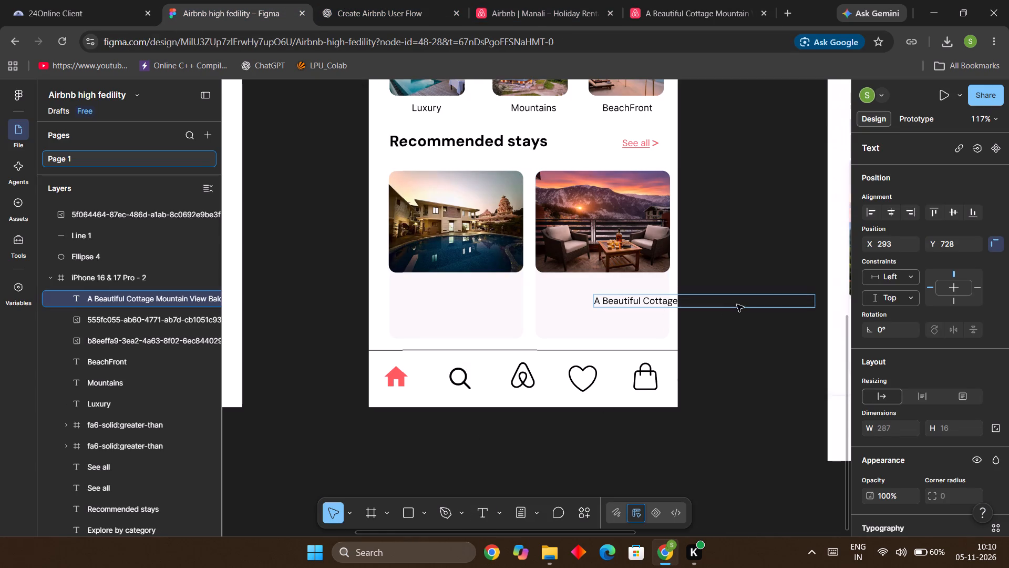
pyautogui.moveTo(788, 302); pyautogui.dragTo(764, 300)
pyautogui.moveTo(764, 300); pyautogui.dragTo(764, 300)
pyautogui.click(752, 351)
pyautogui.click(713, 340)
# Move the listing title to X 219, Y 707 and narrow its text box to wrap onto two lines within the card.
pyautogui.moveTo(635, 305); pyautogui.dragTo(627, 305)
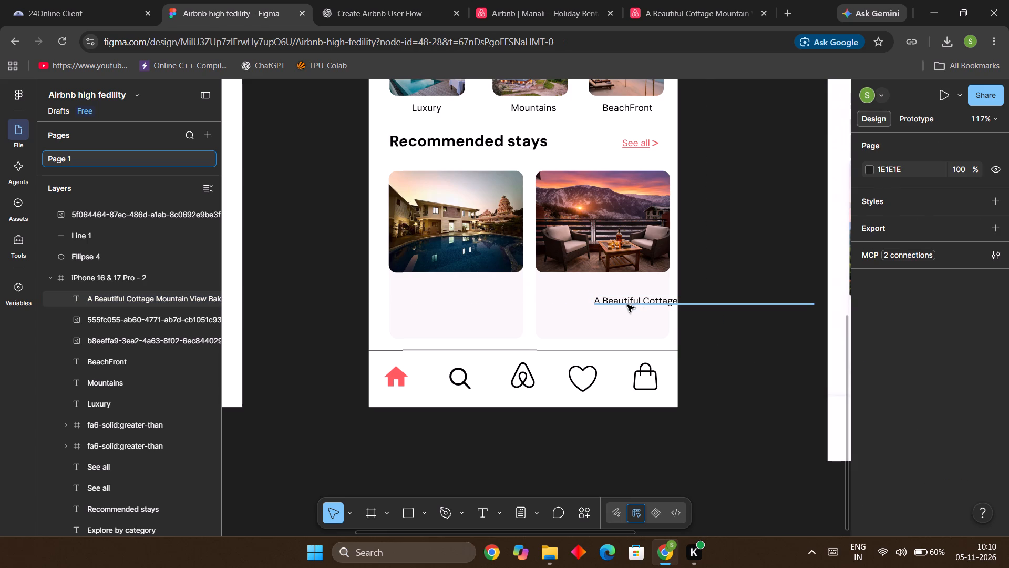
pyautogui.moveTo(627, 305); pyautogui.dragTo(579, 289)
pyautogui.moveTo(759, 293); pyautogui.dragTo(687, 292)
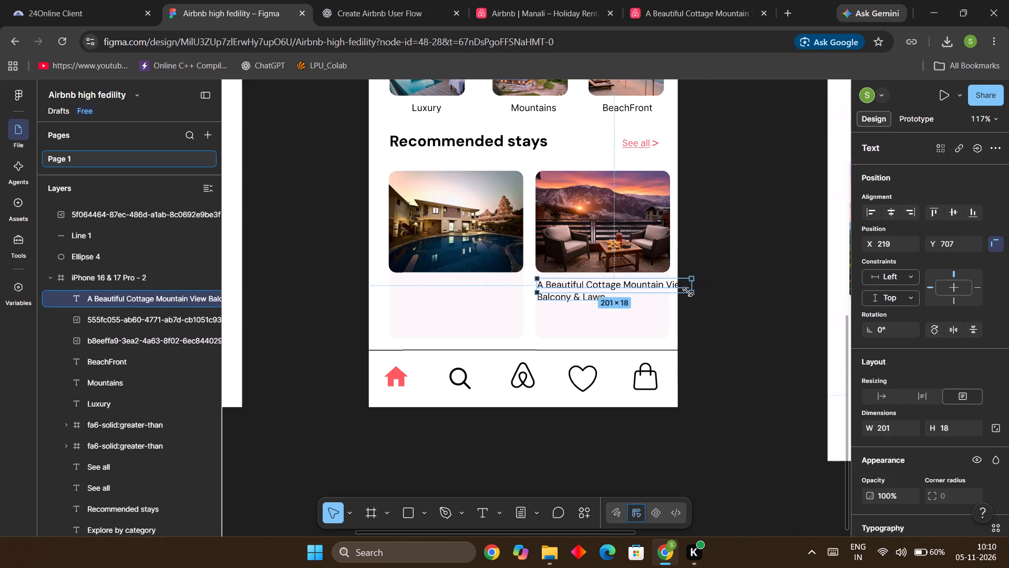
pyautogui.moveTo(687, 292); pyautogui.dragTo(667, 291)
pyautogui.click(777, 292)
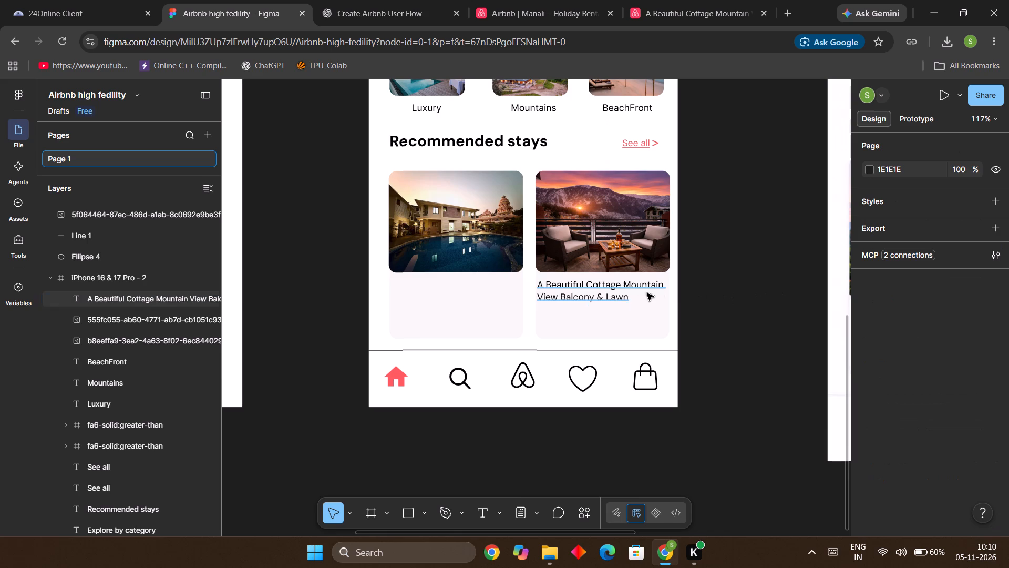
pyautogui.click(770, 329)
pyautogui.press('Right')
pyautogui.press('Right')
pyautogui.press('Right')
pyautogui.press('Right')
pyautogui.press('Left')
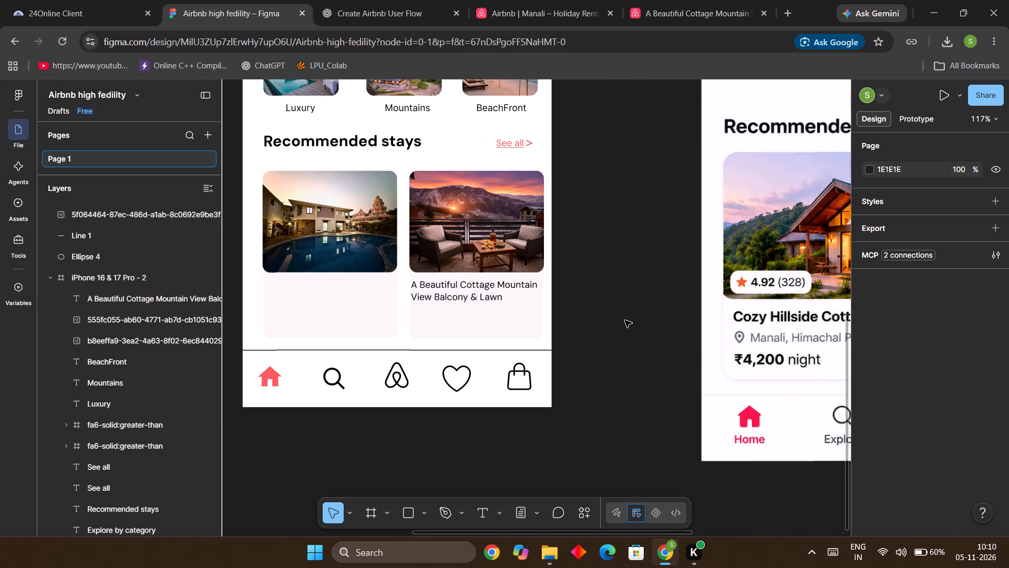
# Inset the left edge of the second card's listing title to X 222, narrowing it to 169 wide, and make it bold.
pyautogui.press('Left')
pyautogui.press('Right')
pyautogui.press('Right')
pyautogui.press('Left')
pyautogui.press('Left')
pyautogui.press('Left')
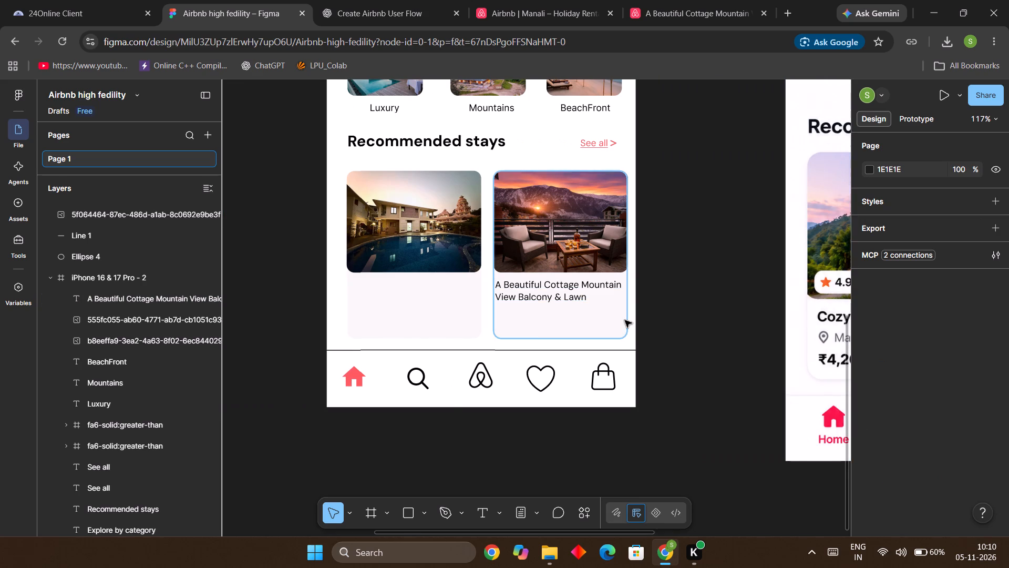
pyautogui.press('Left')
pyautogui.press('Up')
pyautogui.press('Down')
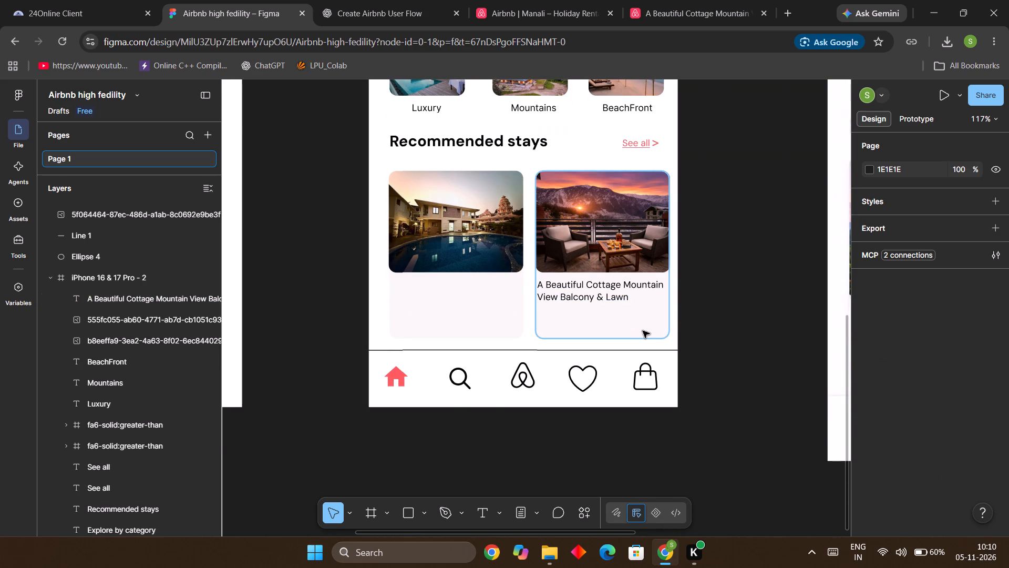
pyautogui.keyDown('ctrl'); pyautogui.scroll(4, 643, 331); pyautogui.keyUp('ctrl')
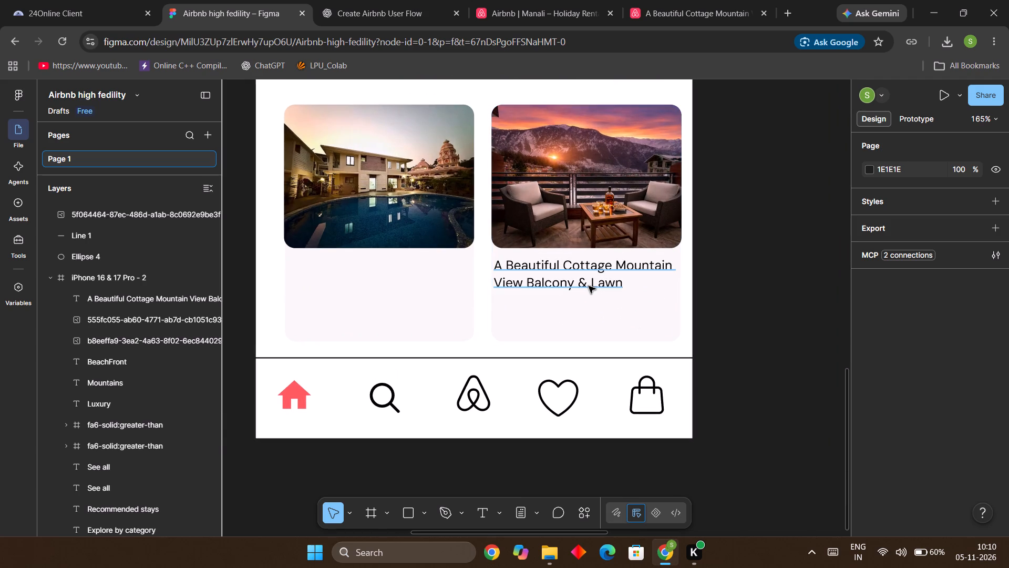
pyautogui.click(589, 286)
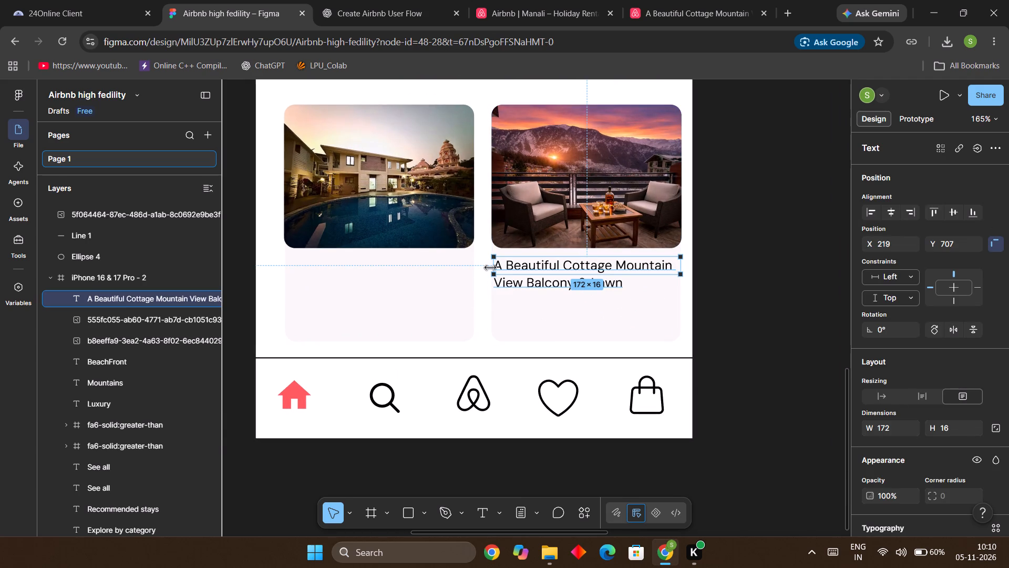
pyautogui.moveTo(490, 267); pyautogui.dragTo(497, 266)
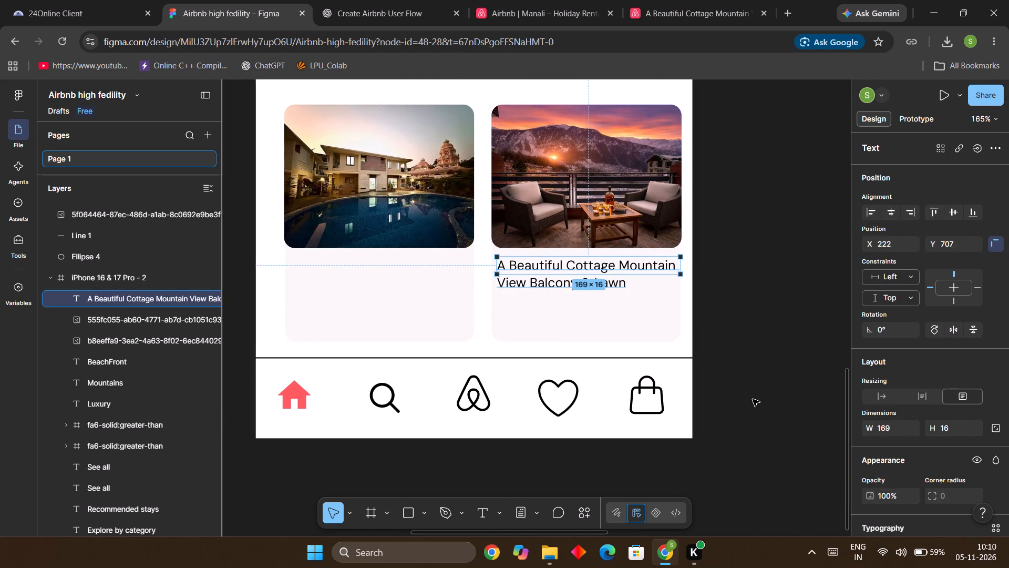
pyautogui.hotkey('ctrl', 'b')
pyautogui.click(742, 303)
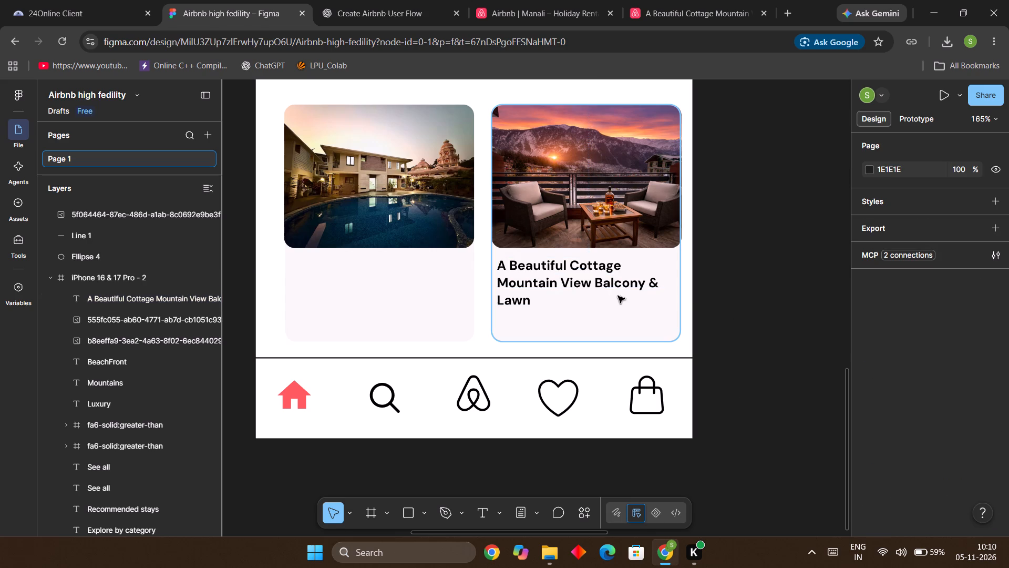
# Extend the second card's background rectangle downward to a height of 224.
pyautogui.click(612, 314)
pyautogui.moveTo(603, 342); pyautogui.dragTo(603, 342)
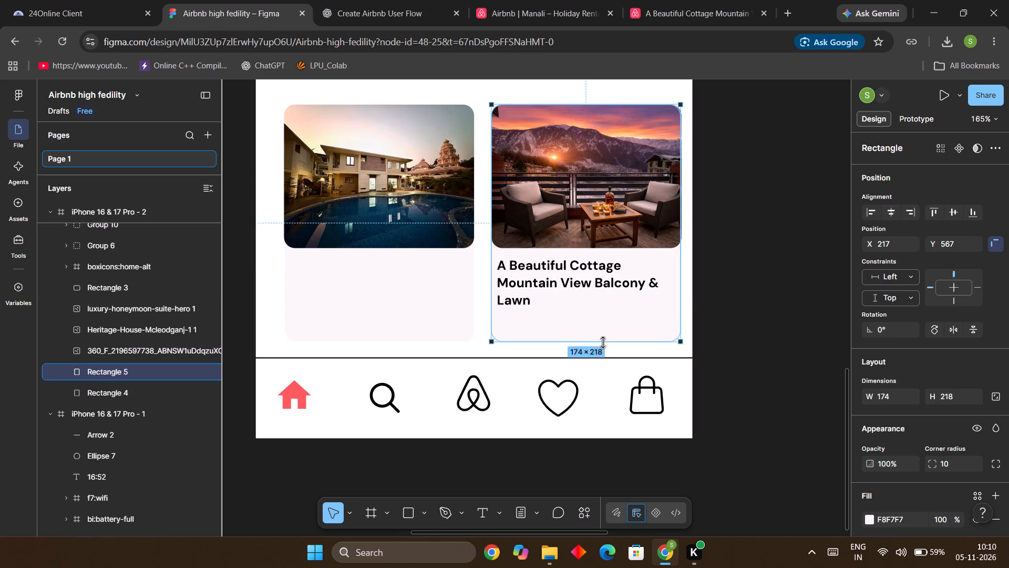
pyautogui.moveTo(603, 342); pyautogui.dragTo(603, 349)
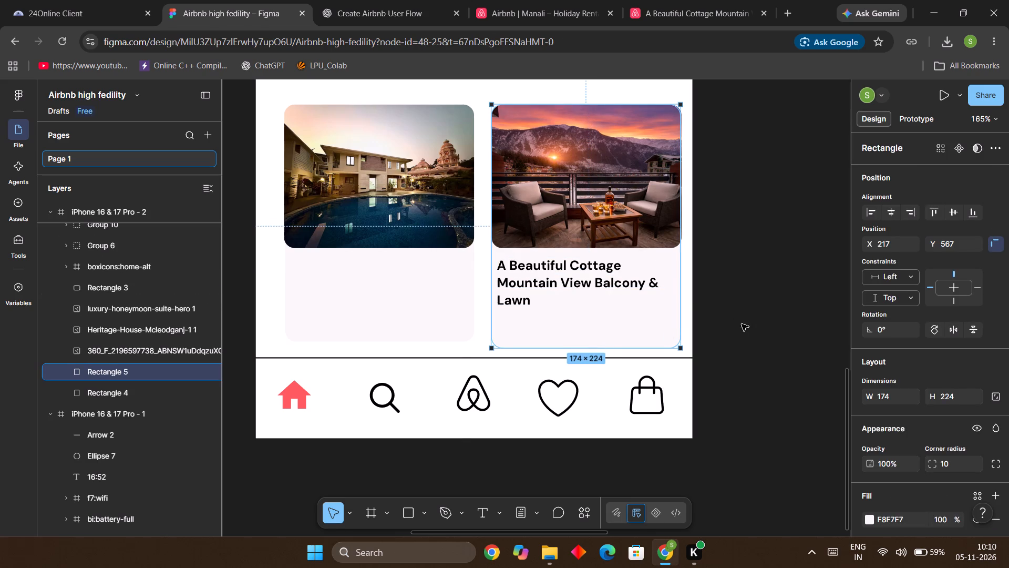
pyautogui.click(742, 324)
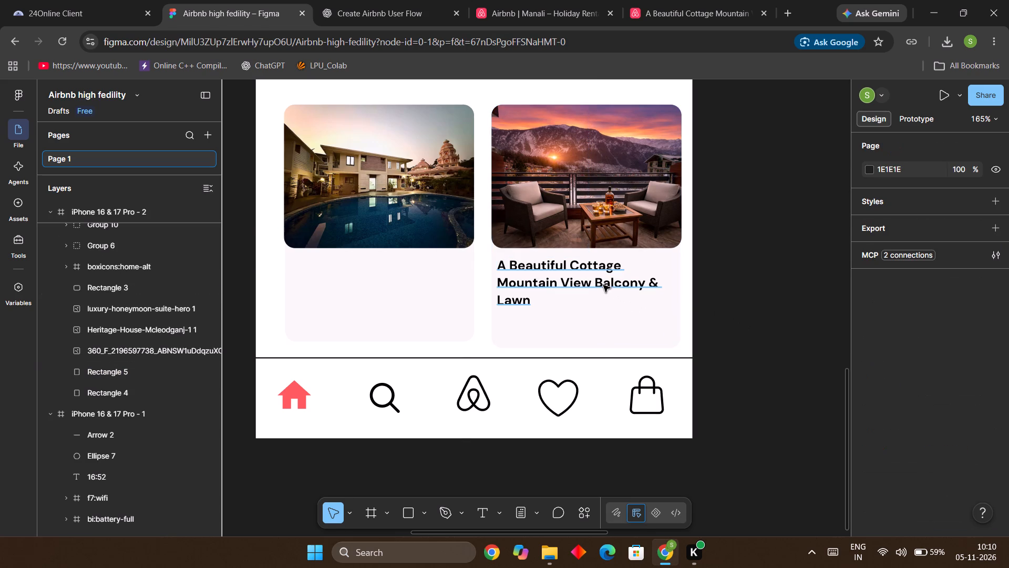
pyautogui.click(748, 299)
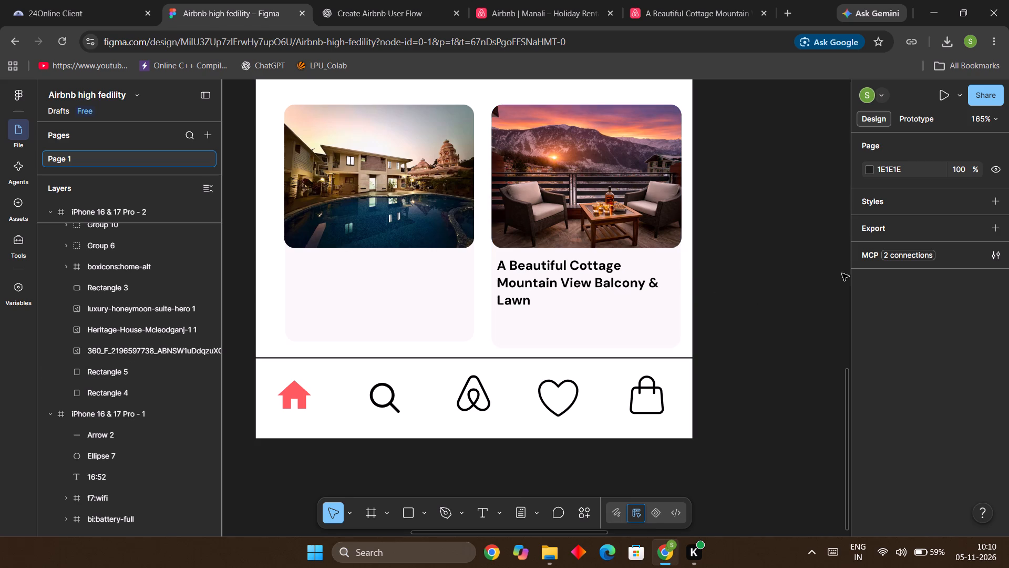
# Open the Iconify plugin and search its icons for "location".
pyautogui.keyDown('ctrl'); pyautogui.scroll(4, 767, 286); pyautogui.keyUp('ctrl')
pyautogui.keyDown('ctrl'); pyautogui.scroll(-8, 767, 286); pyautogui.keyUp('ctrl')
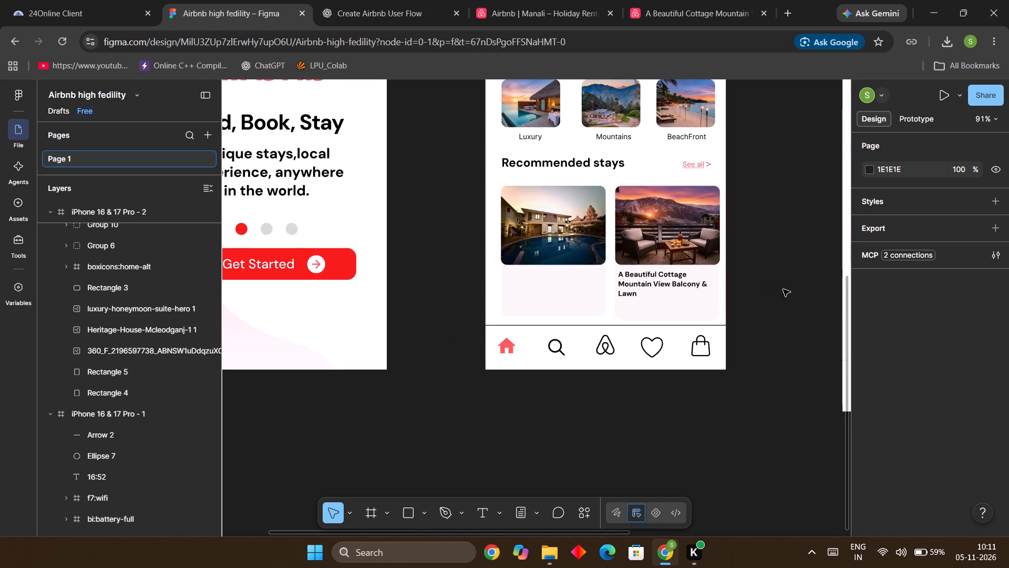
pyautogui.keyDown('ctrl'); pyautogui.scroll(3, 785, 289); pyautogui.keyUp('ctrl')
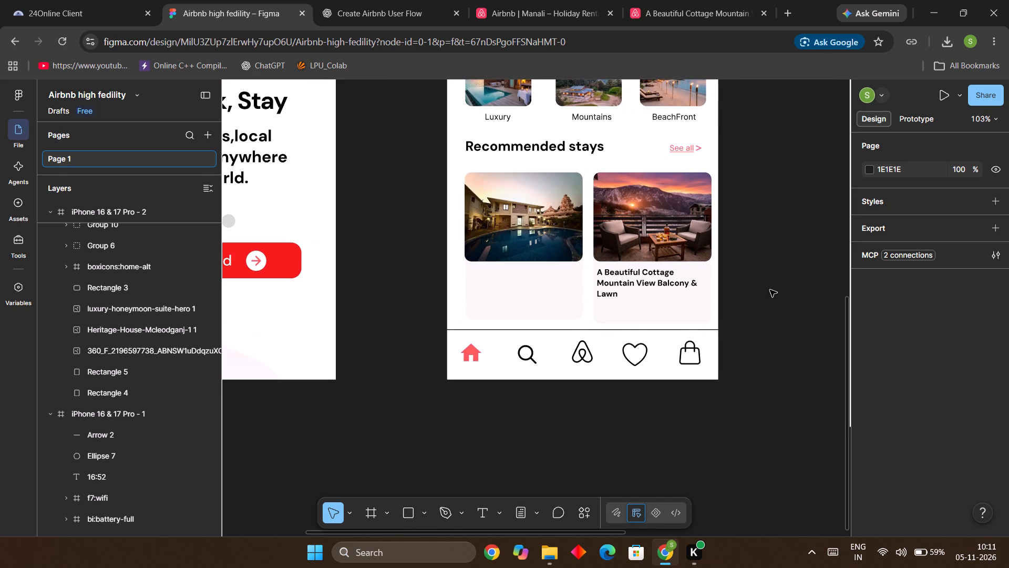
pyautogui.scroll(-1, 770, 290)
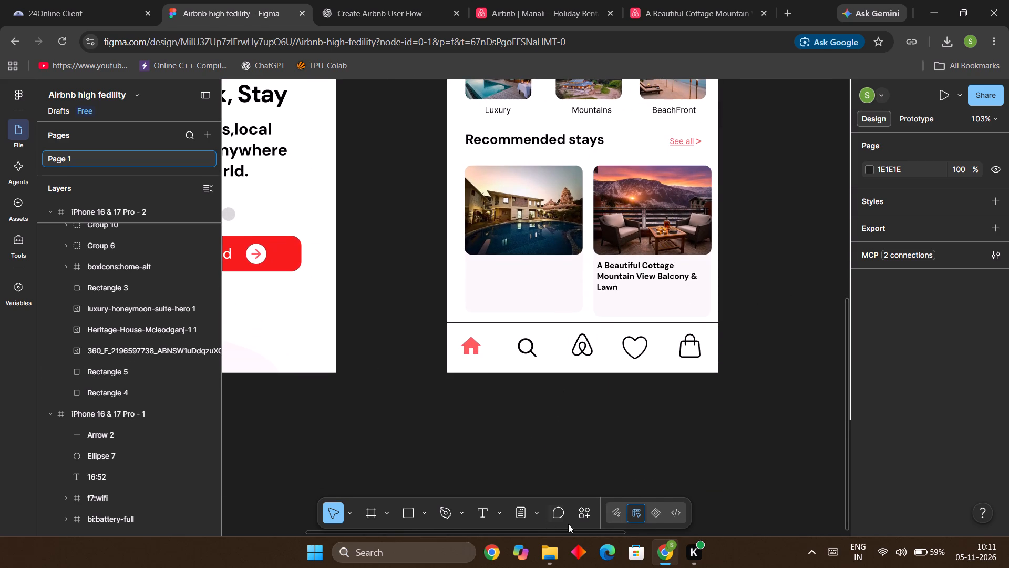
pyautogui.click(580, 519)
pyautogui.click(433, 342)
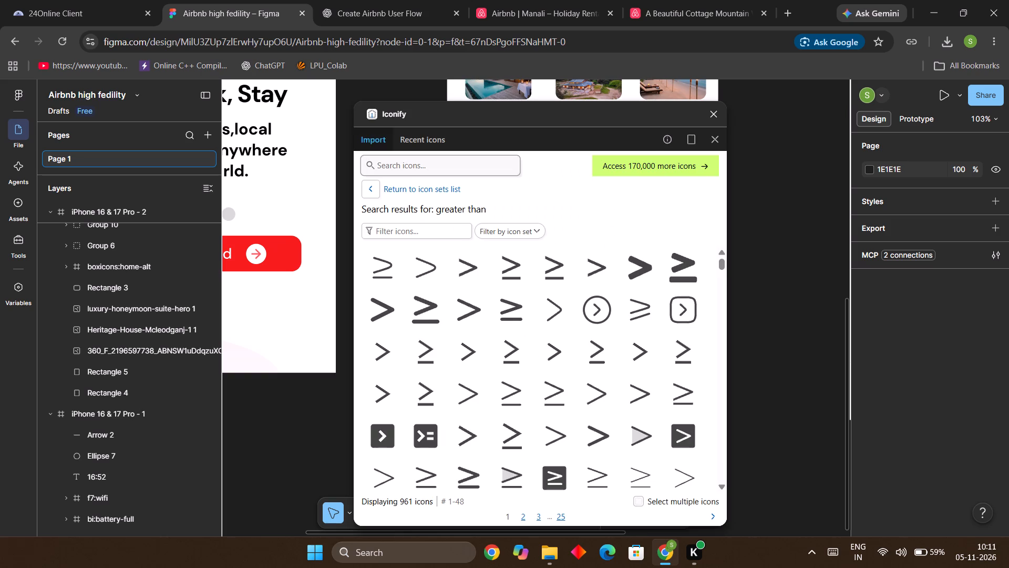
pyautogui.click(469, 168)
pyautogui.write('location')
pyautogui.press('Return')
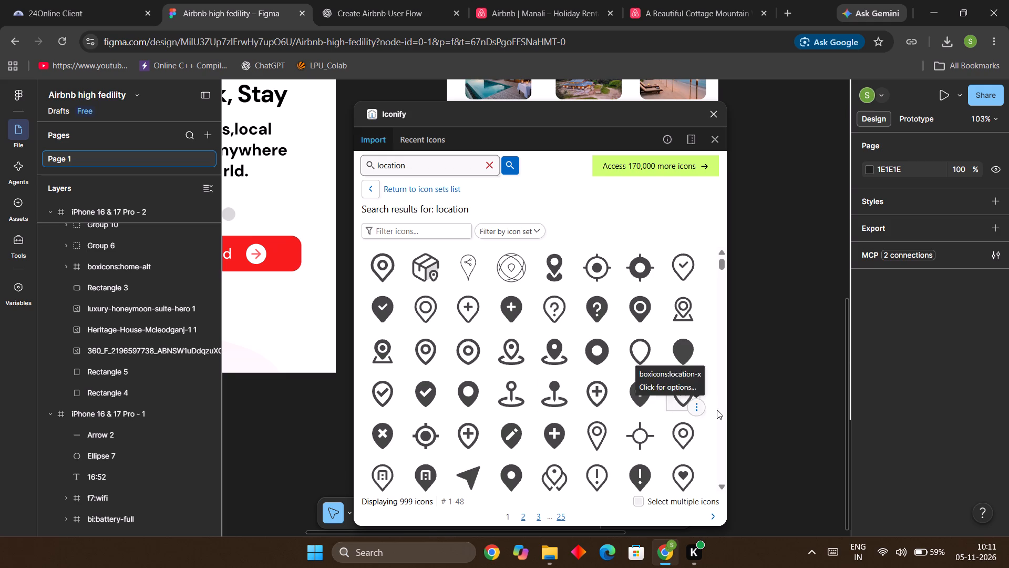
# Browse the location icon results for a pin matching the one on the reference design's stay card.
pyautogui.press('Right')
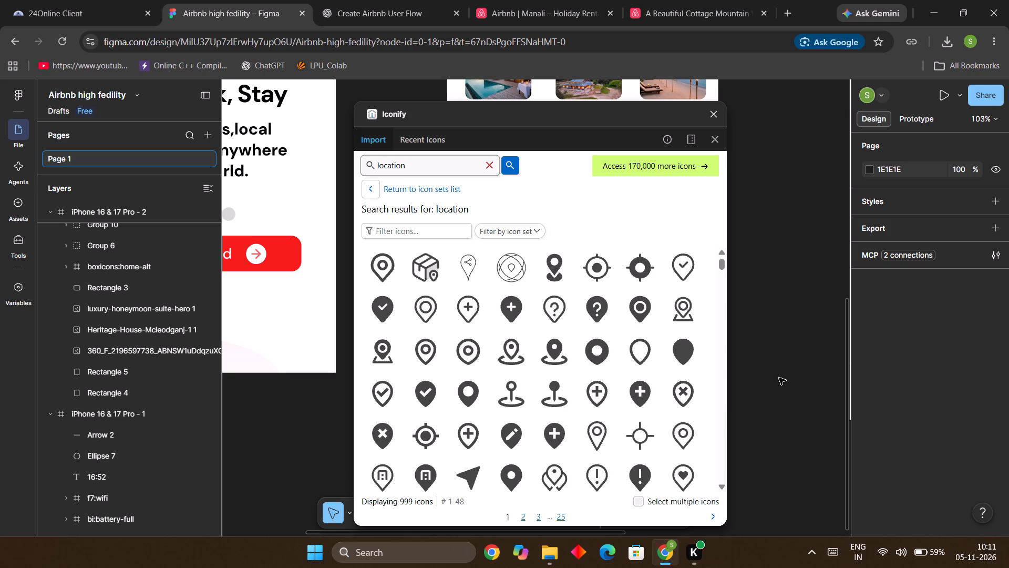
pyautogui.click(779, 378)
pyautogui.press('Right')
pyautogui.press('Right')
pyautogui.press('Right')
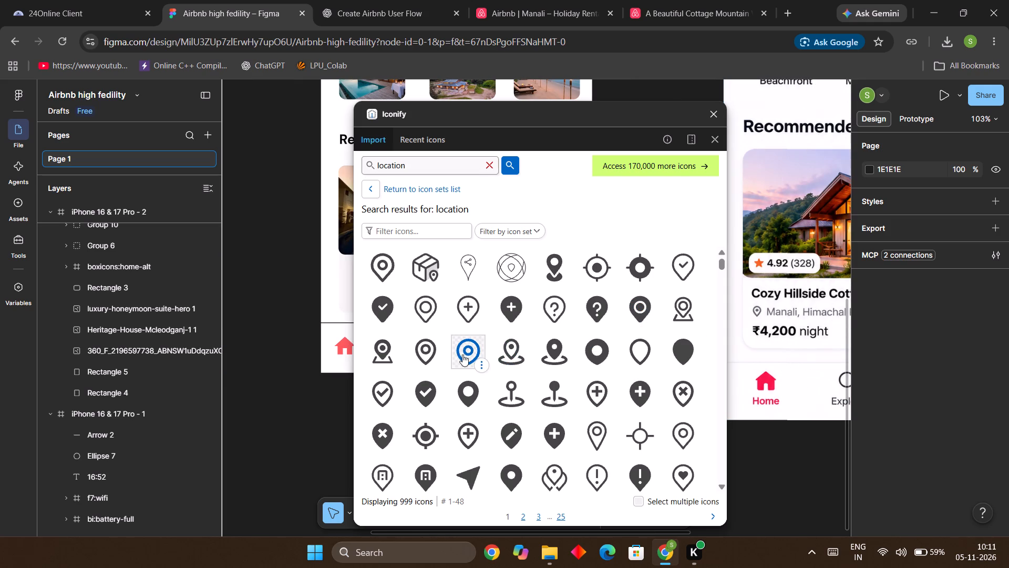
pyautogui.scroll(-1, 577, 361)
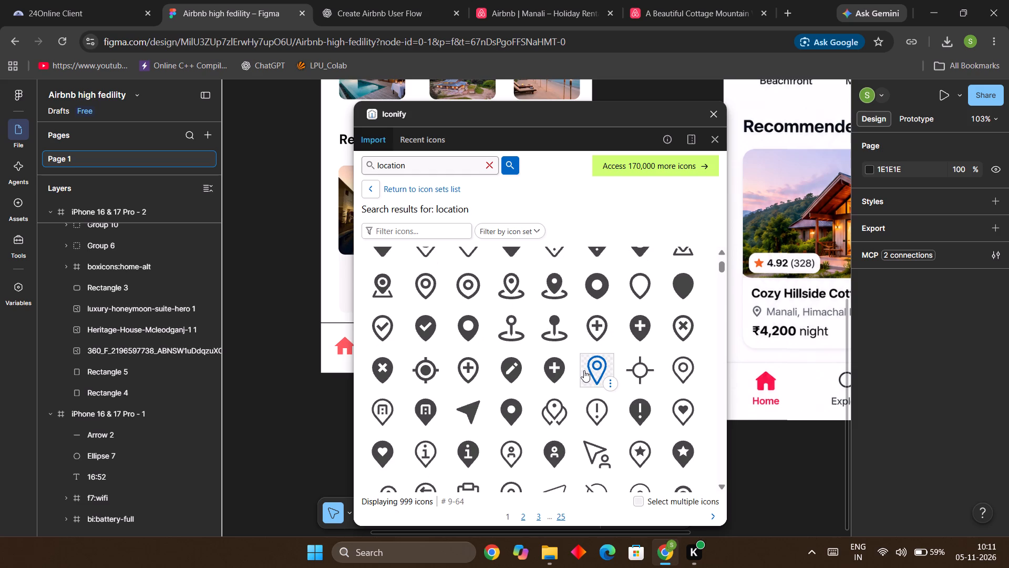
pyautogui.scroll(-2, 629, 378)
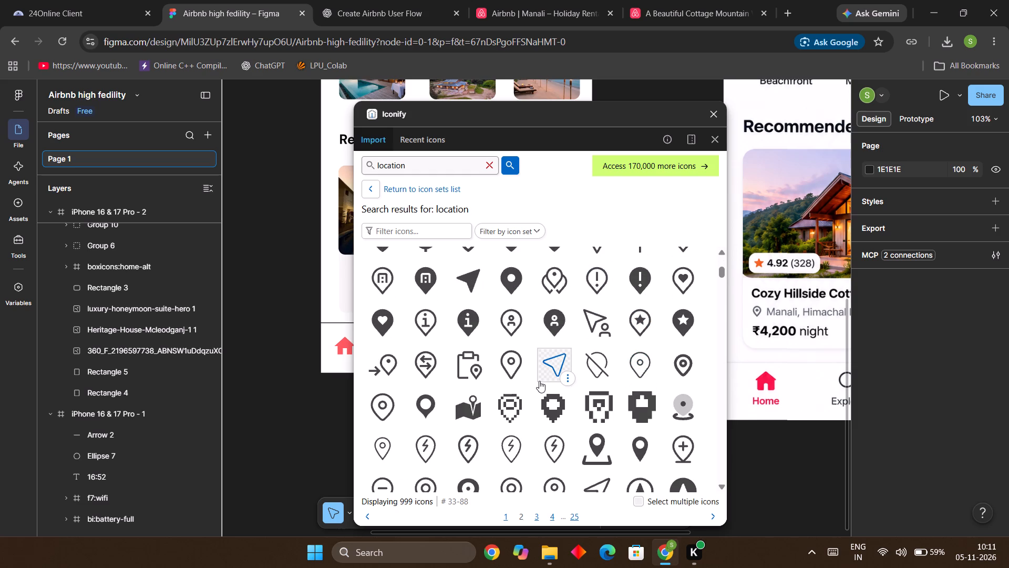
pyautogui.scroll(-2, 538, 381)
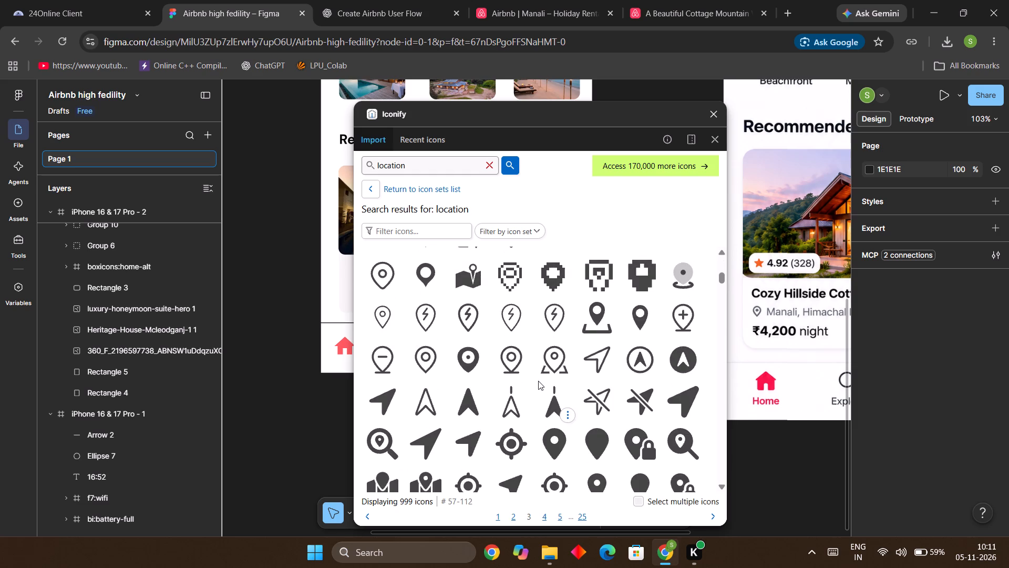
pyautogui.scroll(-2, 538, 381)
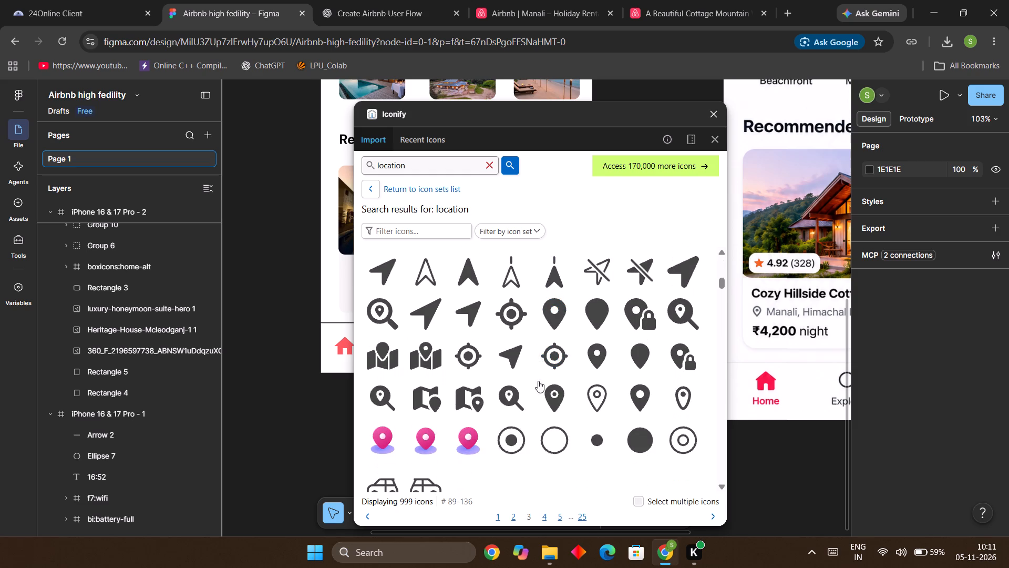
pyautogui.scroll(-5, 540, 382)
pyautogui.scroll(7, 551, 378)
pyautogui.scroll(-3, 551, 378)
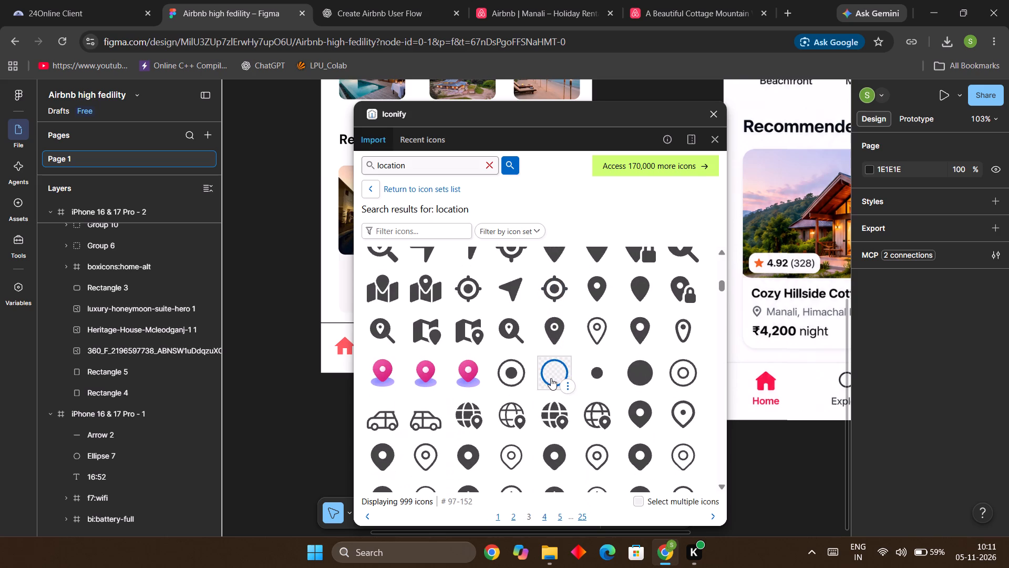
pyautogui.scroll(-2, 551, 378)
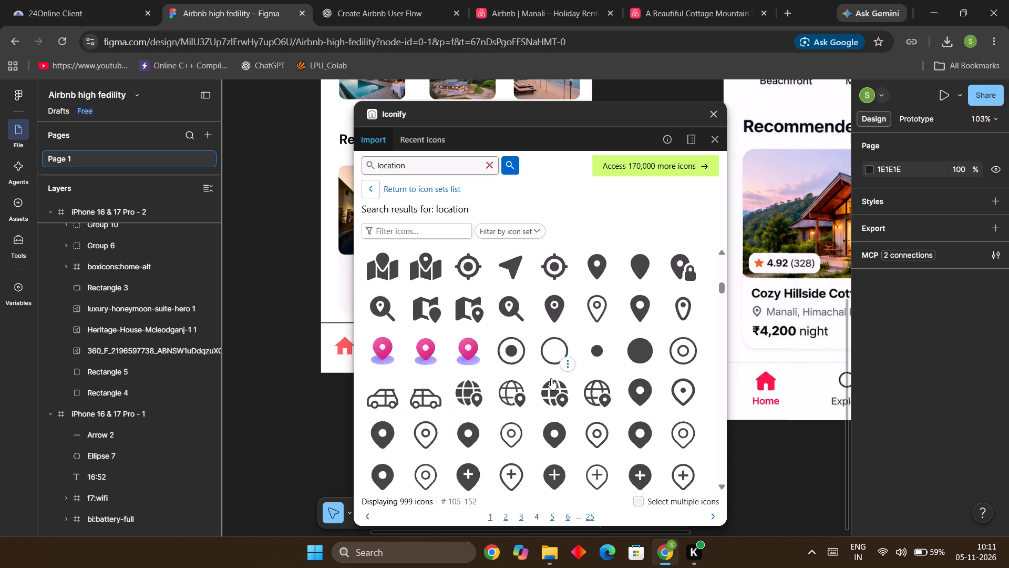
pyautogui.scroll(-4, 551, 378)
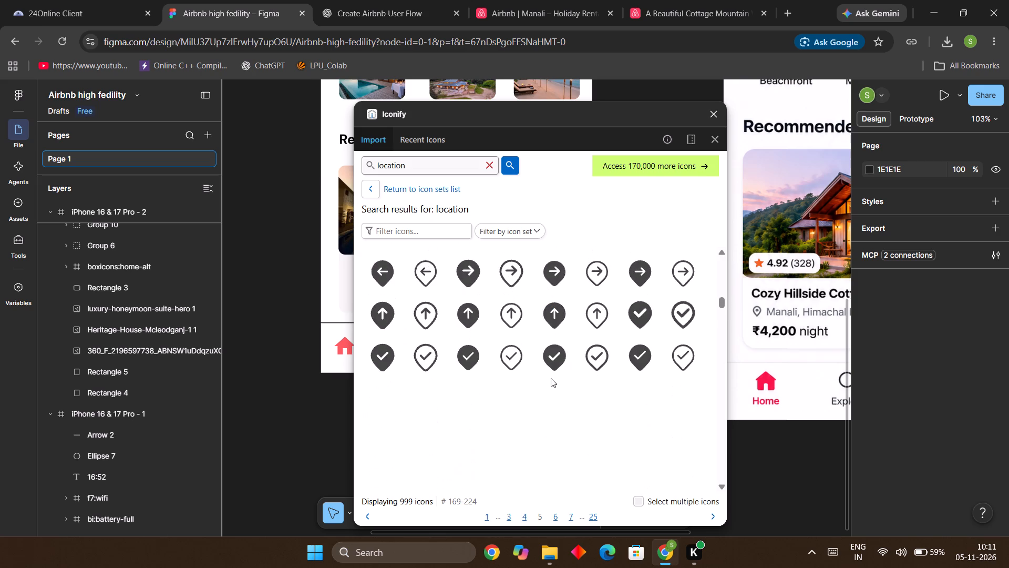
pyautogui.scroll(8, 551, 378)
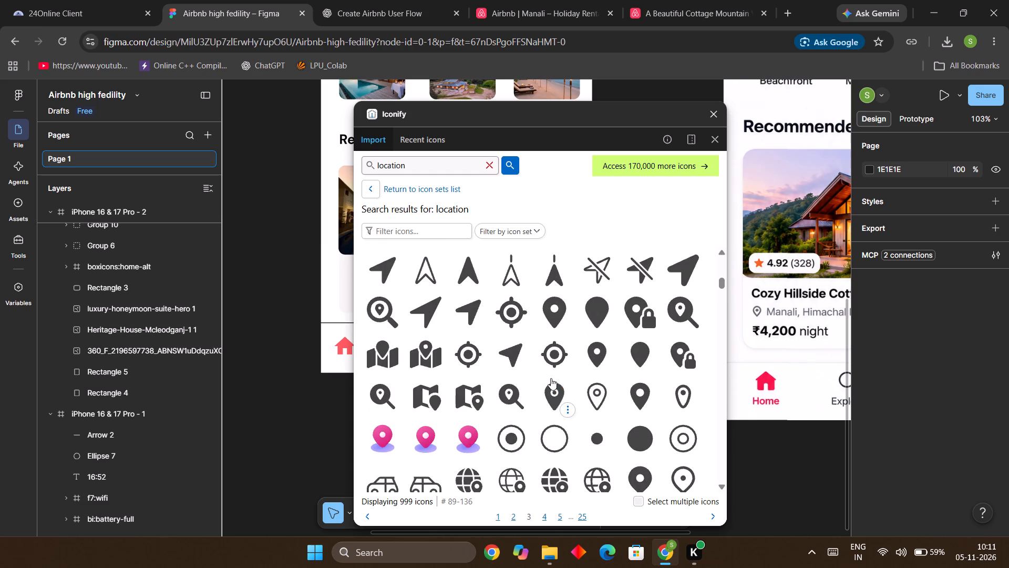
pyautogui.scroll(1, 551, 378)
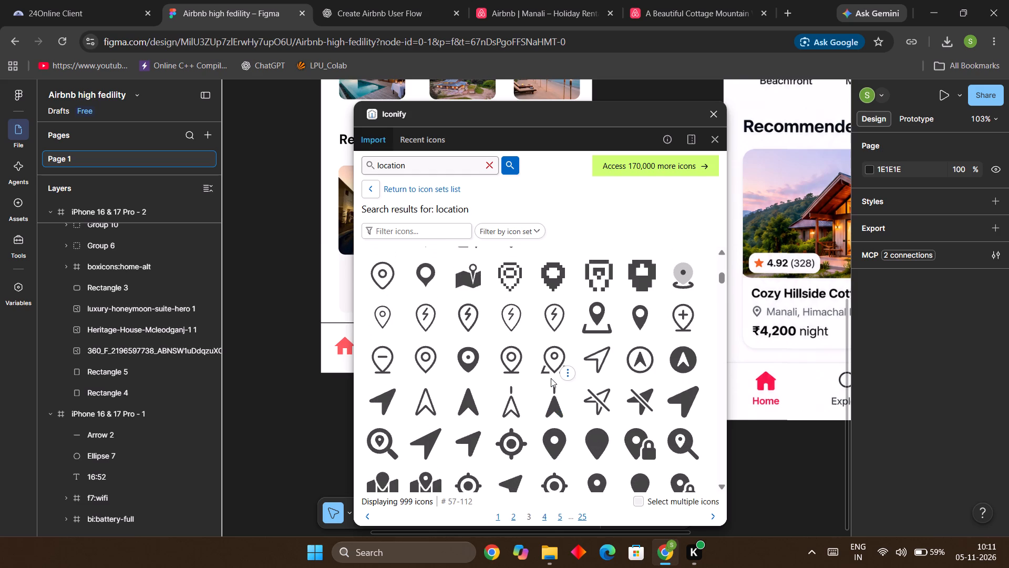
pyautogui.scroll(4, 551, 378)
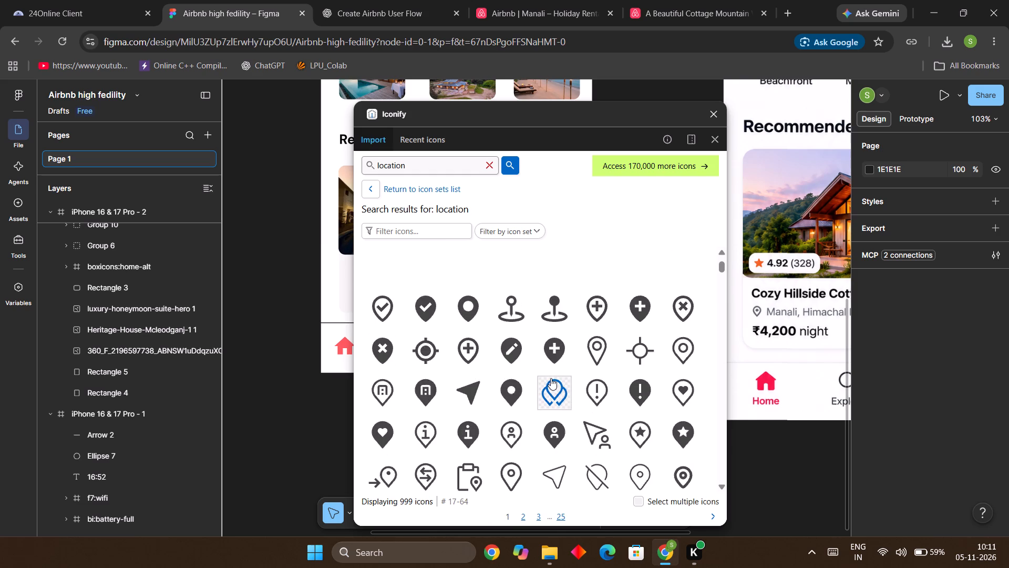
pyautogui.scroll(1, 551, 378)
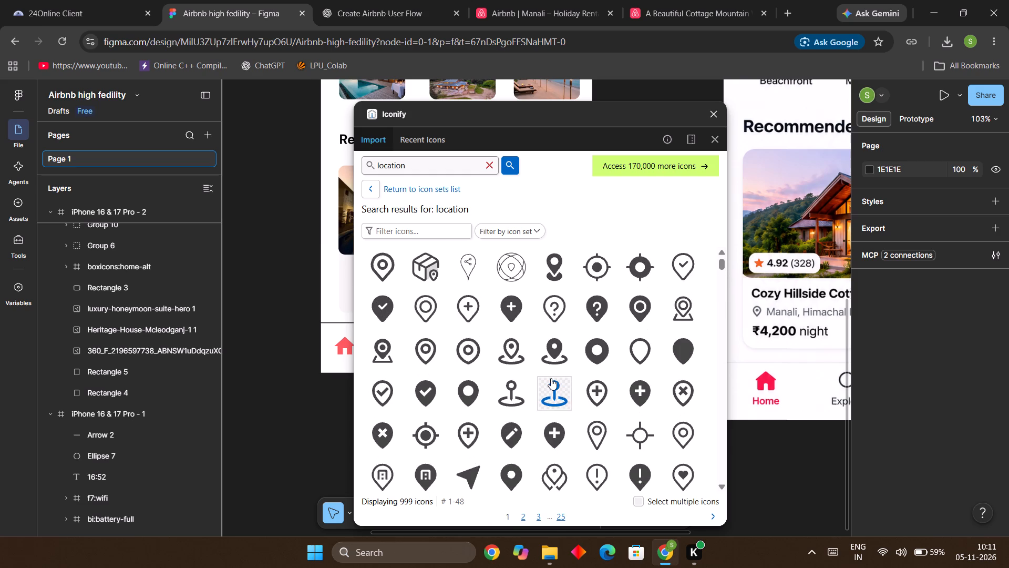
pyautogui.scroll(1, 551, 378)
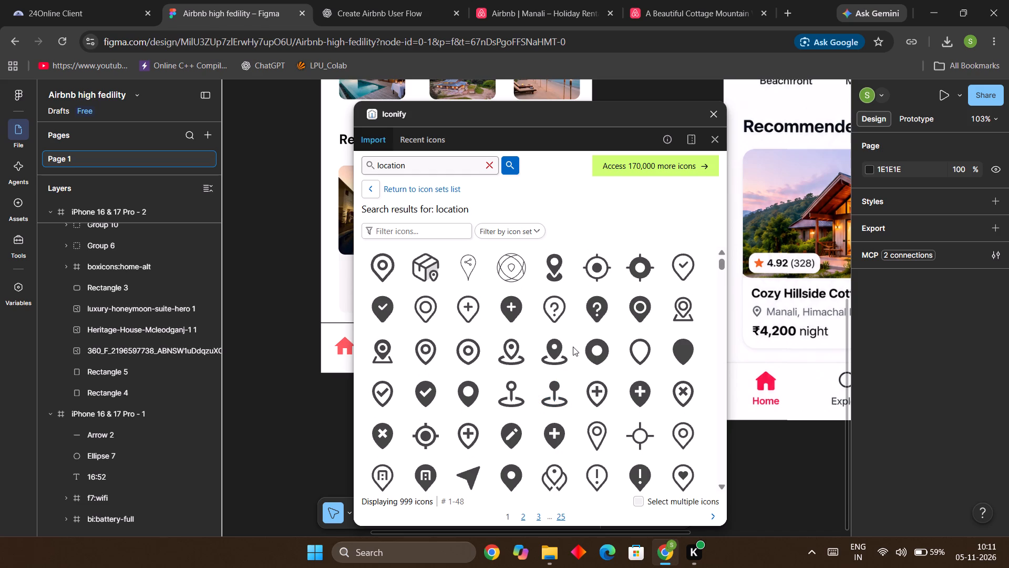
pyautogui.scroll(2, 573, 347)
# Import the akar-icons location pin at 24 × 24 and place it below the second card's title, at X 210, Y 758.
pyautogui.click(382, 267)
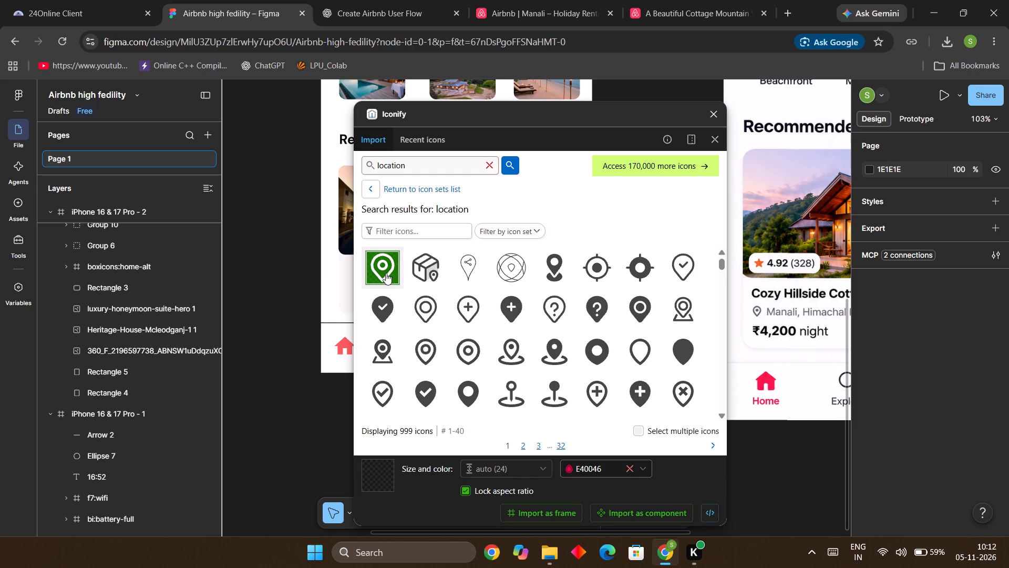
pyautogui.moveTo(387, 272); pyautogui.dragTo(300, 263)
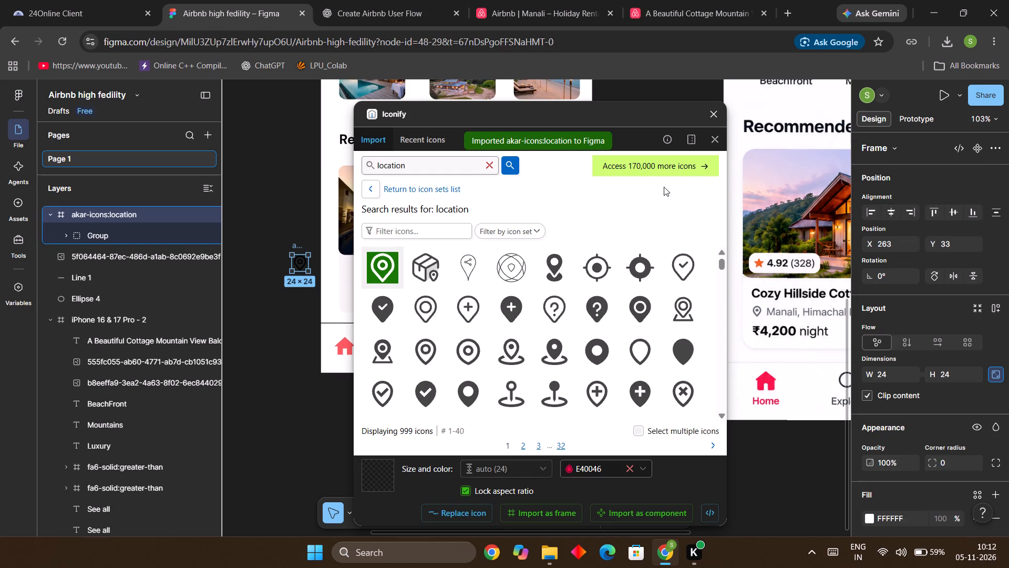
pyautogui.click(719, 114)
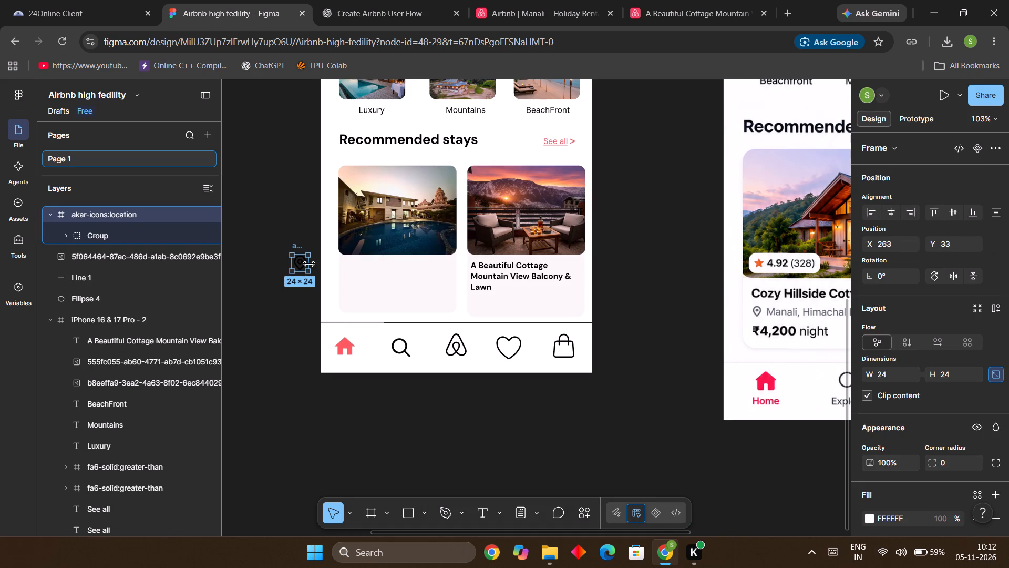
pyautogui.moveTo(303, 265); pyautogui.dragTo(474, 302)
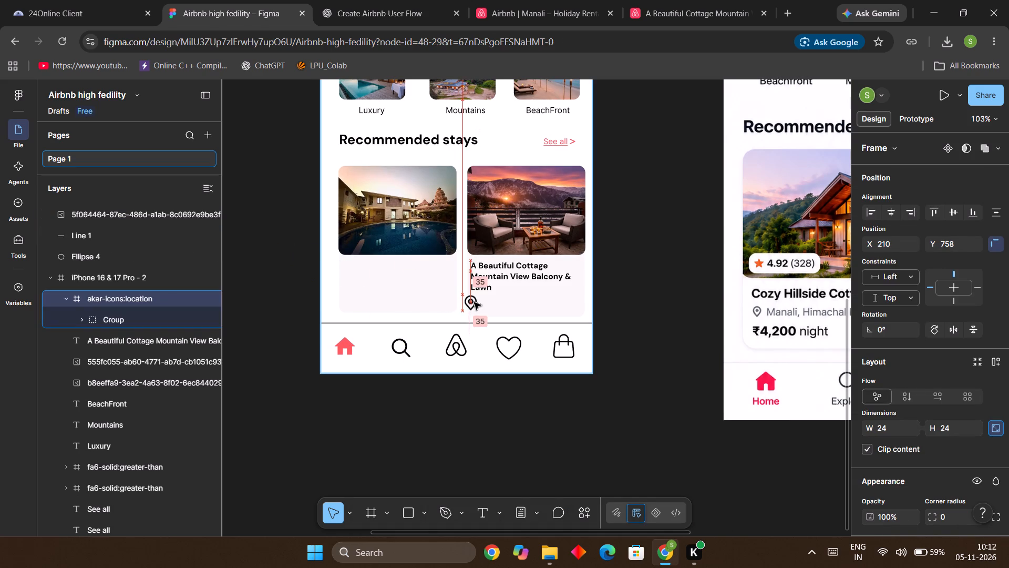
# Reduce the second card's title text to font size 11.
pyautogui.moveTo(474, 302); pyautogui.dragTo(477, 301)
pyautogui.click(657, 296)
pyautogui.keyDown('ctrl'); pyautogui.scroll(6, 510, 316); pyautogui.keyUp('ctrl')
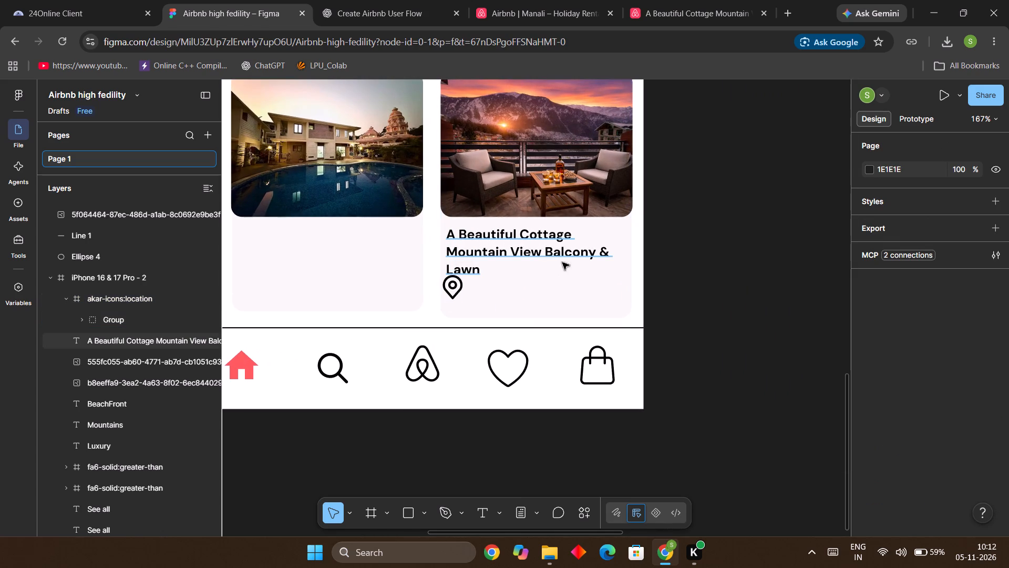
pyautogui.doubleClick(594, 254)
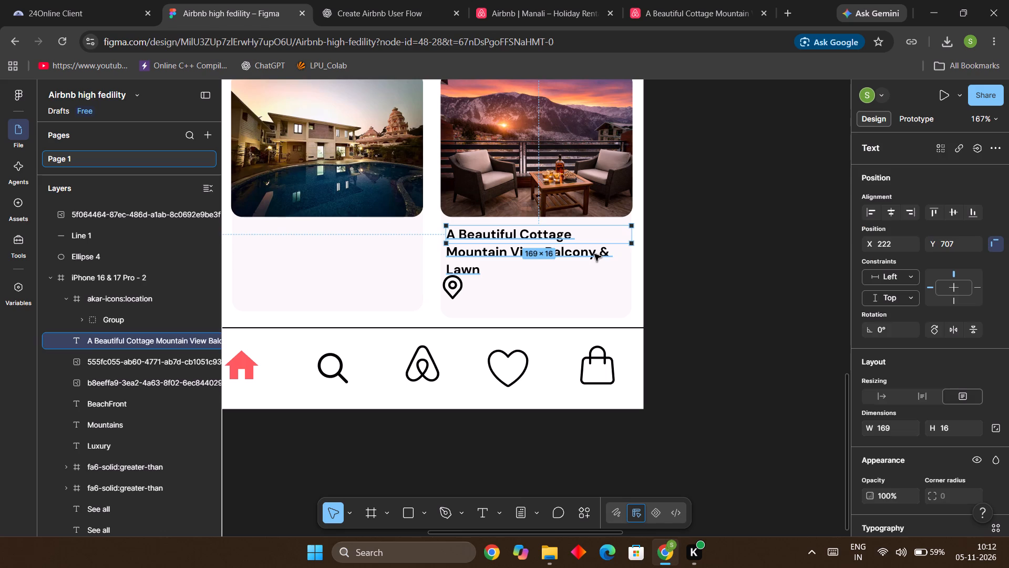
pyautogui.doubleClick(594, 254)
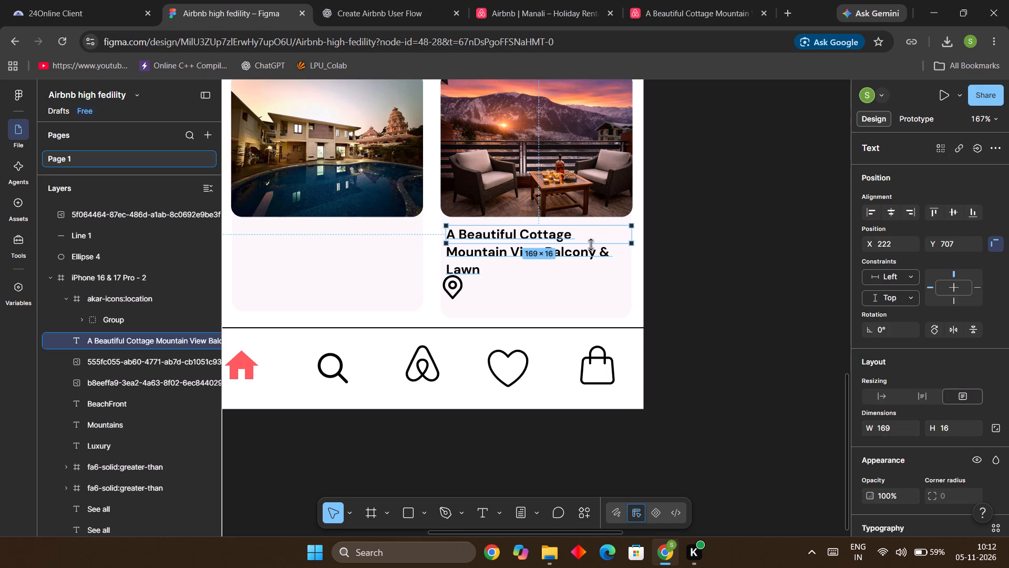
pyautogui.scroll(-4, 923, 449)
pyautogui.scroll(2, 957, 402)
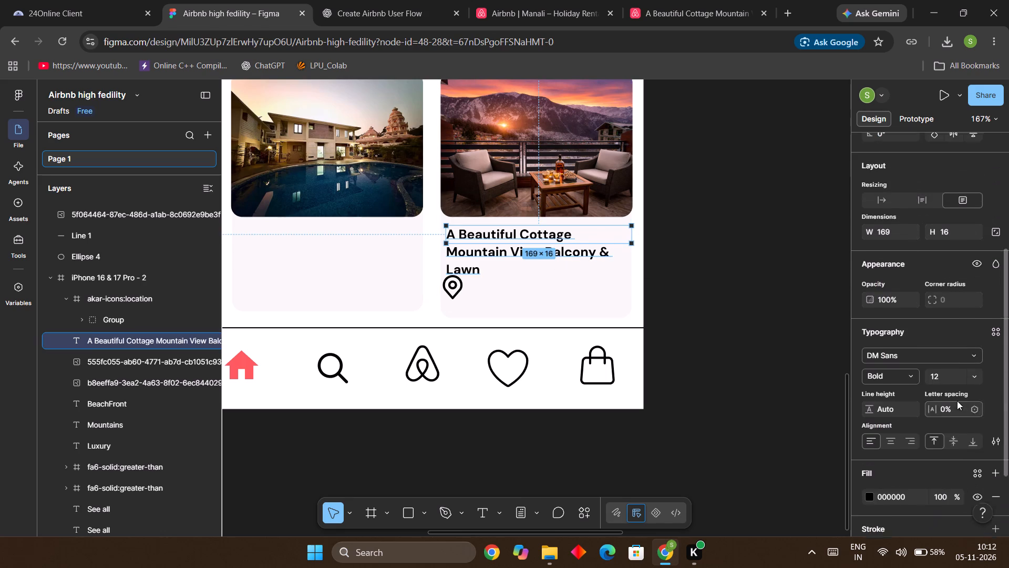
pyautogui.scroll(-2, 994, 461)
pyautogui.click(975, 313)
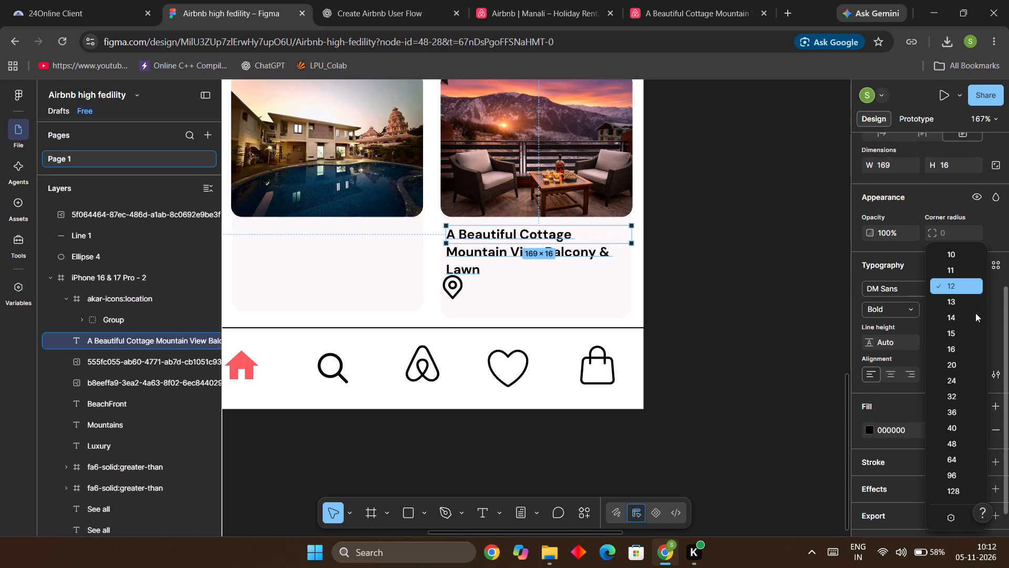
pyautogui.click(958, 271)
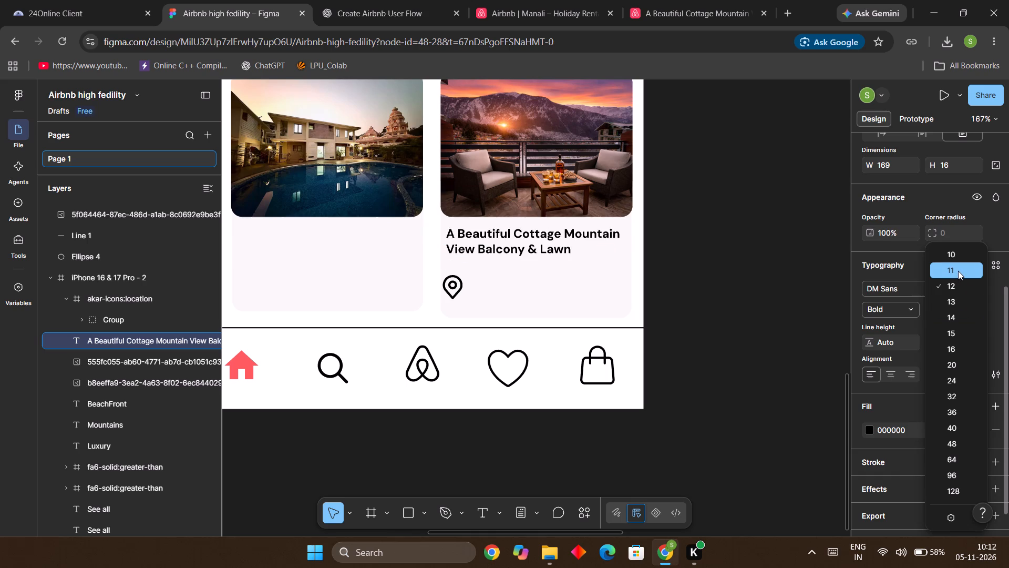
pyautogui.click(725, 273)
# Move the location pin up beneath the second card's title to X 222, Y 737 and scale it down to 17 × 17.
pyautogui.click(454, 285)
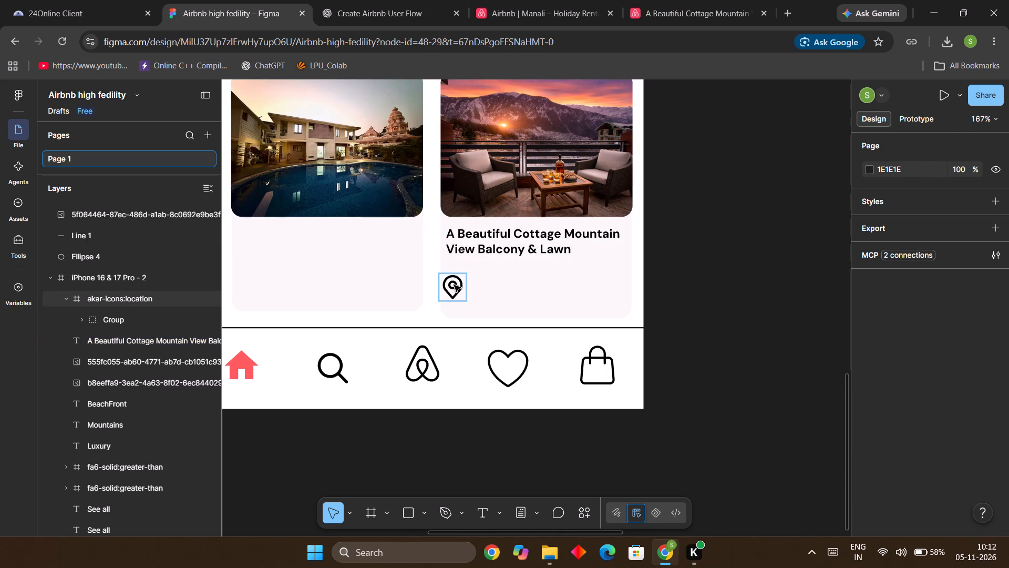
pyautogui.moveTo(454, 287); pyautogui.dragTo(458, 268)
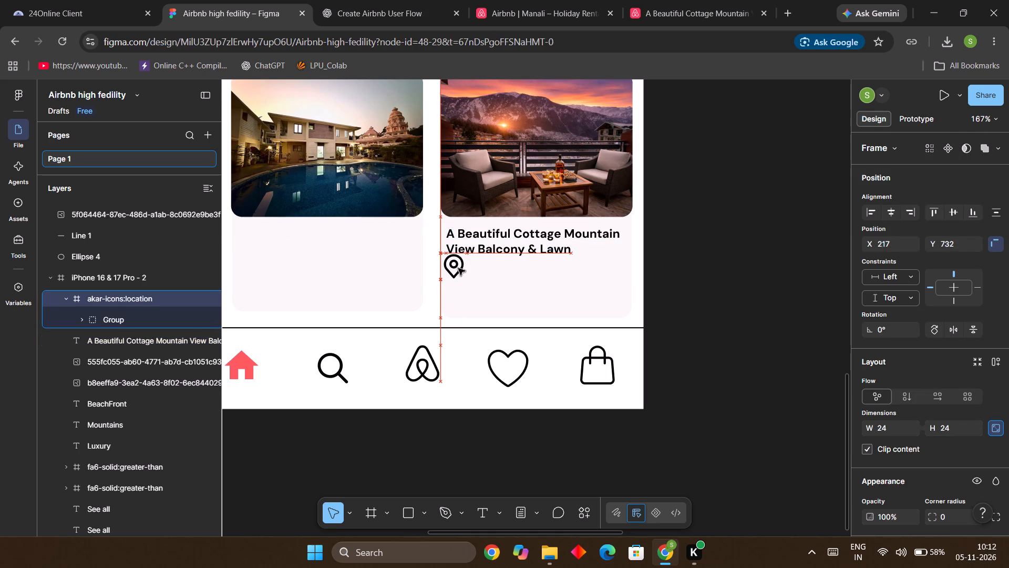
pyautogui.moveTo(458, 268); pyautogui.dragTo(458, 271)
pyautogui.moveTo(475, 286); pyautogui.dragTo(470, 282)
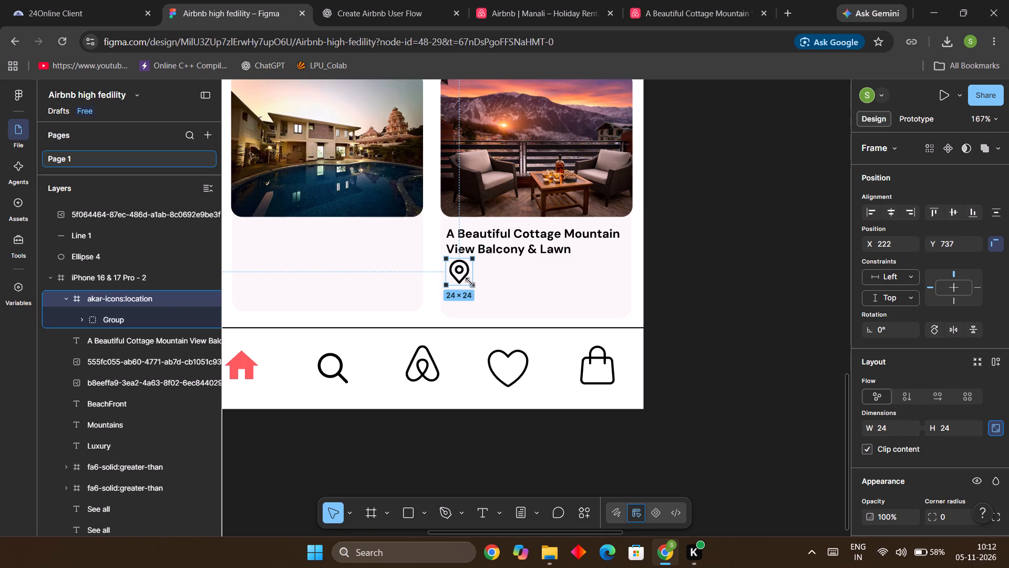
pyautogui.moveTo(470, 282); pyautogui.dragTo(464, 277)
pyautogui.click(687, 285)
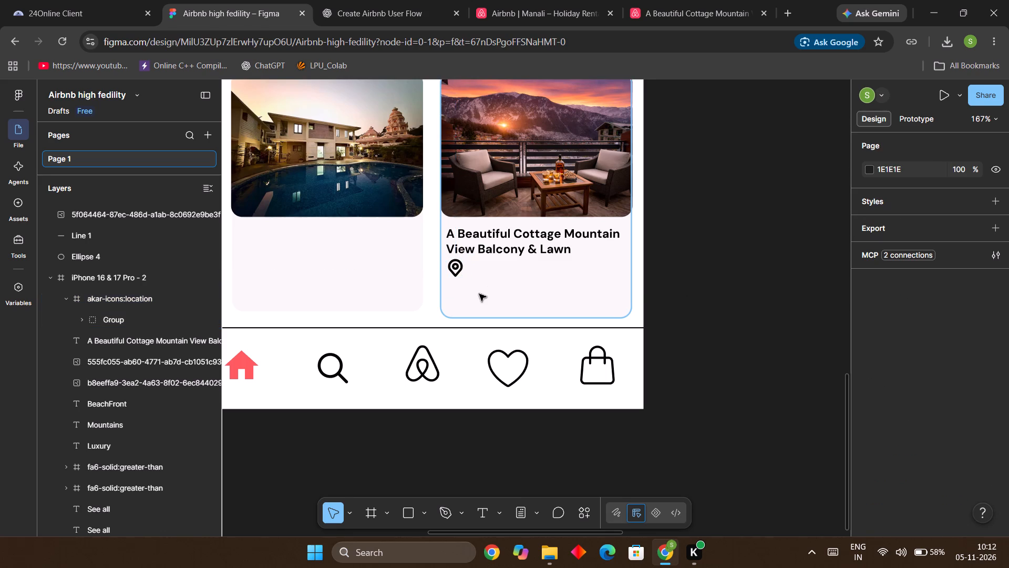
# Nudge the location pin to X 221, Y 737 so it lines up with the left edge of the title text.
pyautogui.keyDown('ctrl'); pyautogui.scroll(9, 479, 294); pyautogui.keyUp('ctrl')
pyautogui.click(432, 244)
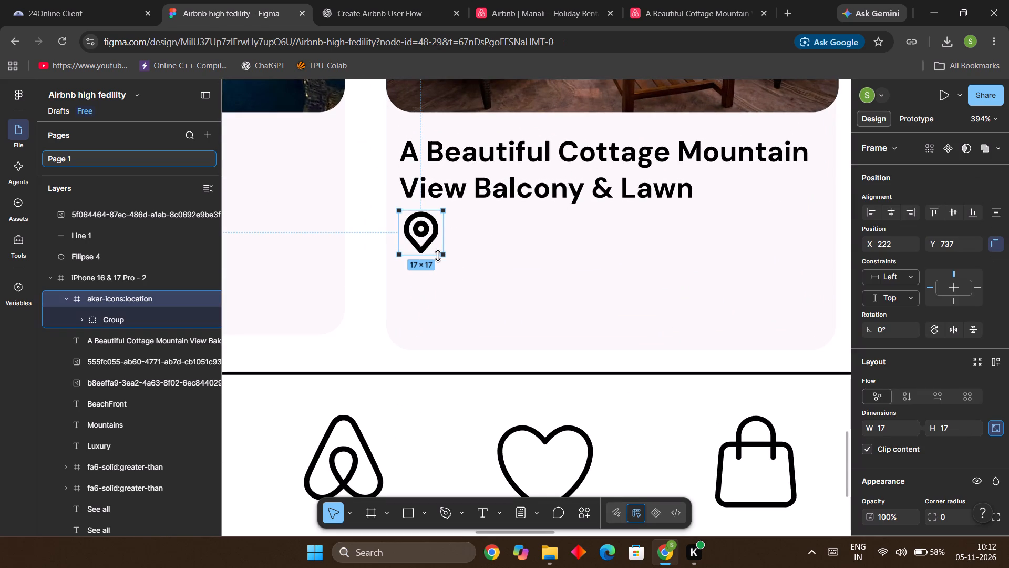
pyautogui.press('Left')
pyautogui.press('Left')
pyautogui.press('Left')
pyautogui.press('Left')
pyautogui.press('Left')
pyautogui.press('Right')
pyautogui.press('Right')
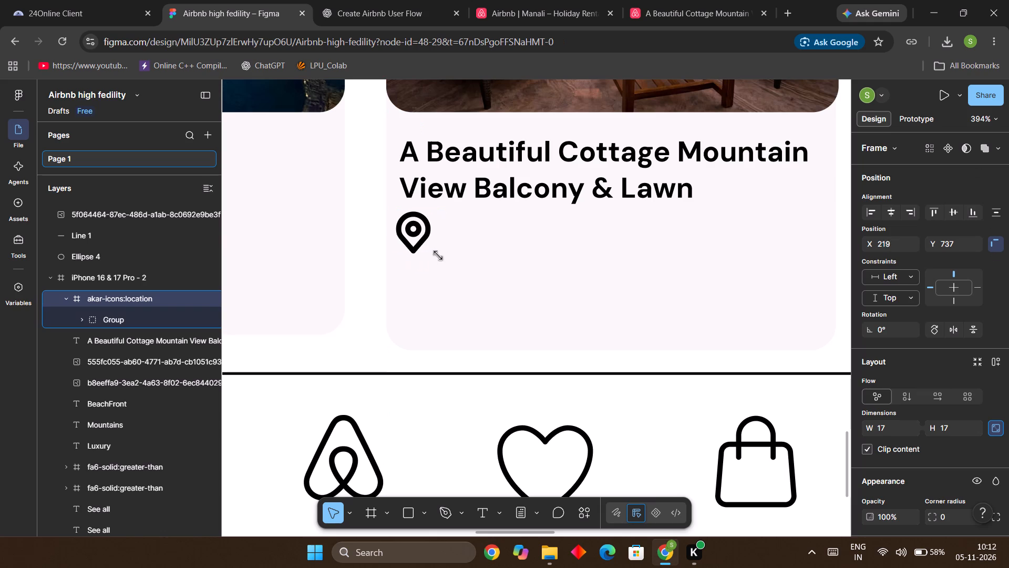
pyautogui.press('Right')
pyautogui.press('Right')
pyautogui.press('Right')
pyautogui.press('Left')
pyautogui.press('Left')
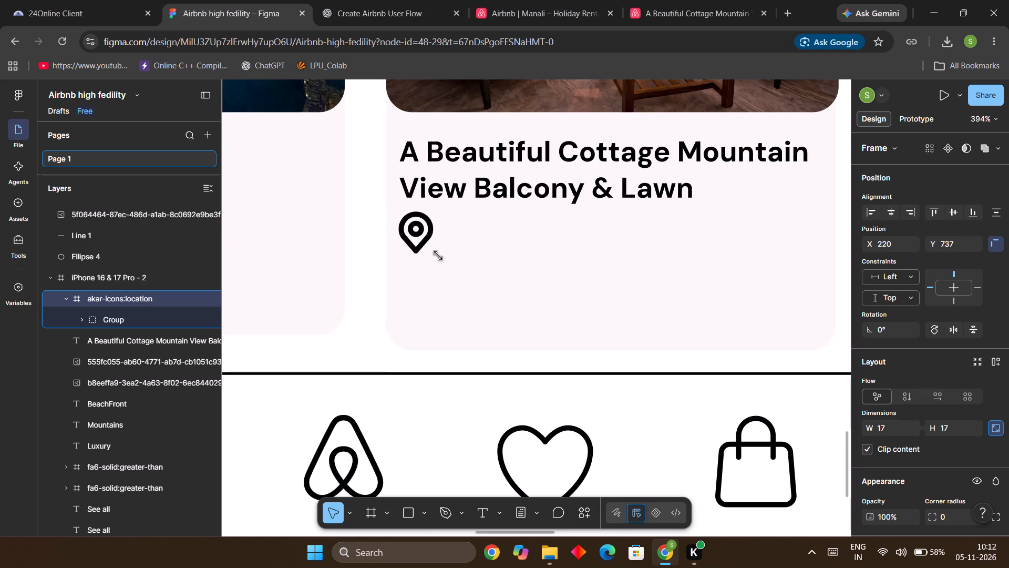
pyautogui.press('Right')
pyautogui.press('Down')
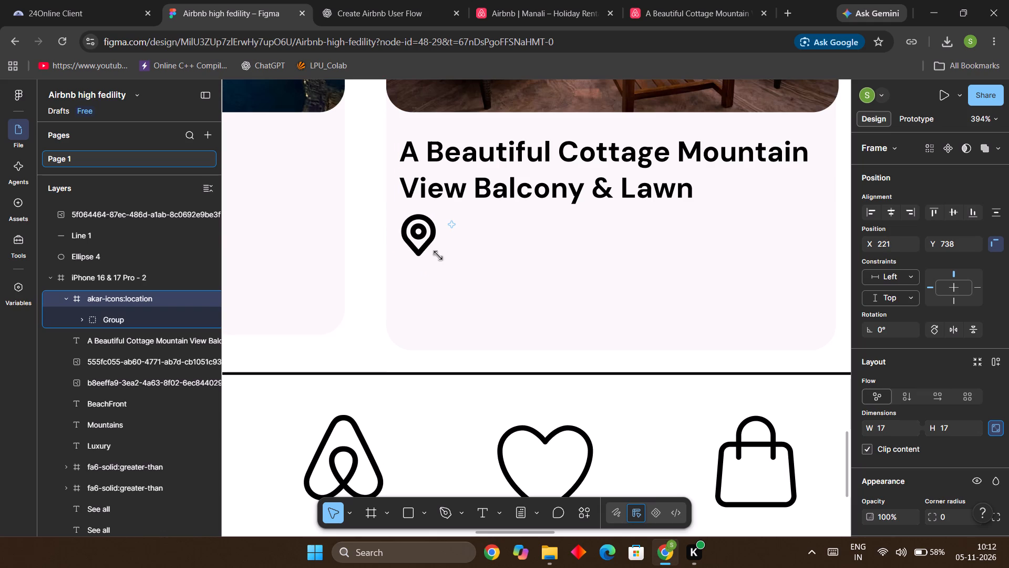
pyautogui.press('Up')
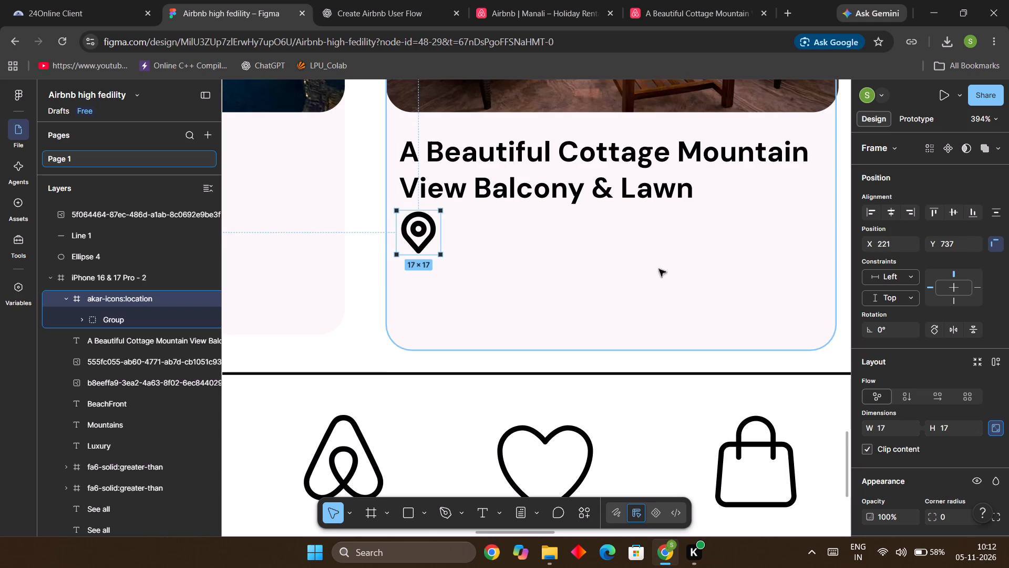
pyautogui.scroll(-4, 739, 293)
pyautogui.keyDown('ctrl'); pyautogui.scroll(-8, 739, 293); pyautogui.keyUp('ctrl')
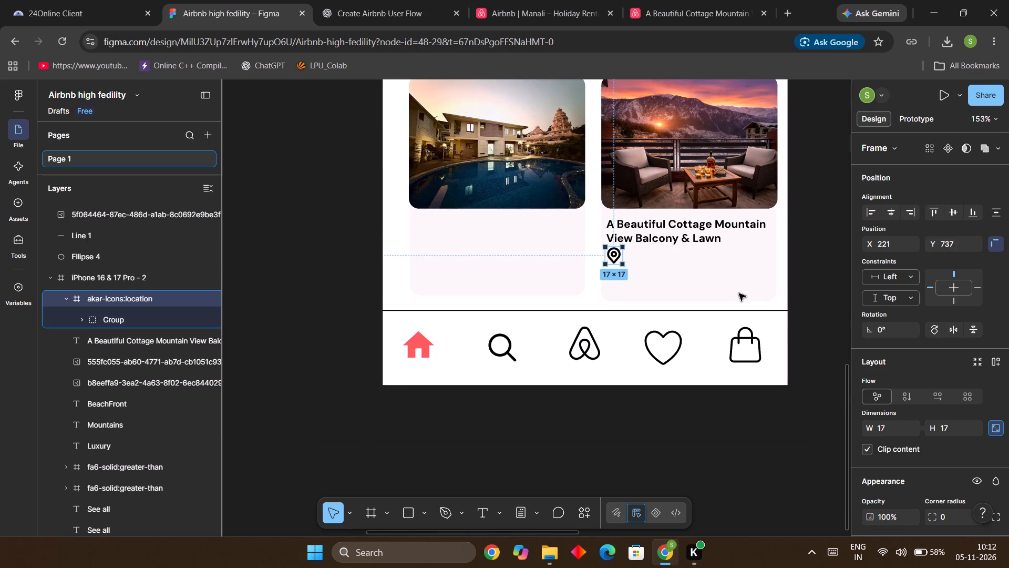
pyautogui.click(809, 321)
# Compare the second card with the reference design's stay card, examining its location line and the details below its title.
pyautogui.press('Right')
pyautogui.press('Right')
pyautogui.press('Right')
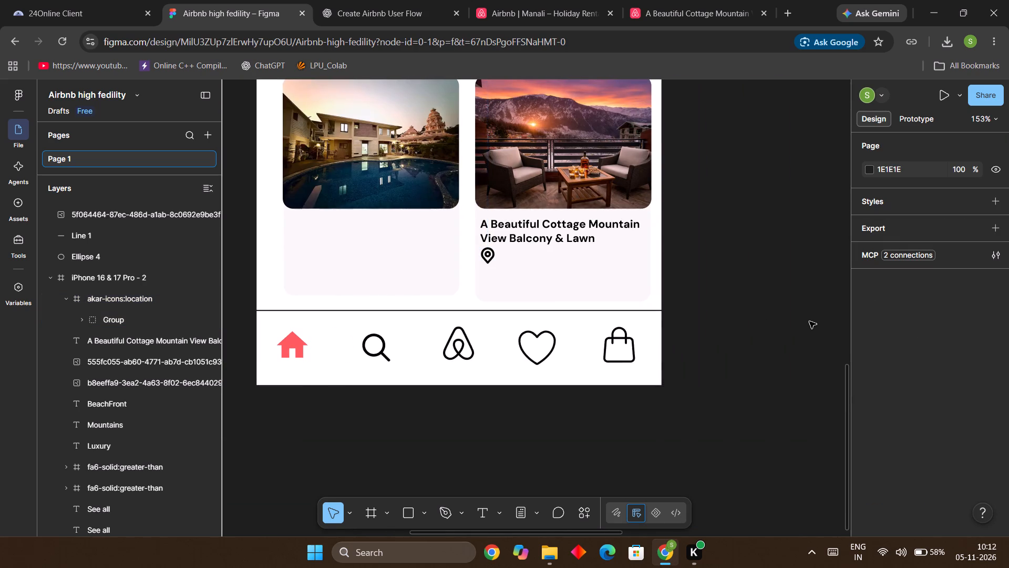
pyautogui.press('Right')
pyautogui.press('Right')
pyautogui.press('Right')
pyautogui.press('Right')
pyautogui.press('Right')
pyautogui.press('Right')
pyautogui.press('Right')
pyautogui.press('Right')
pyautogui.press('Right')
pyautogui.press('Right')
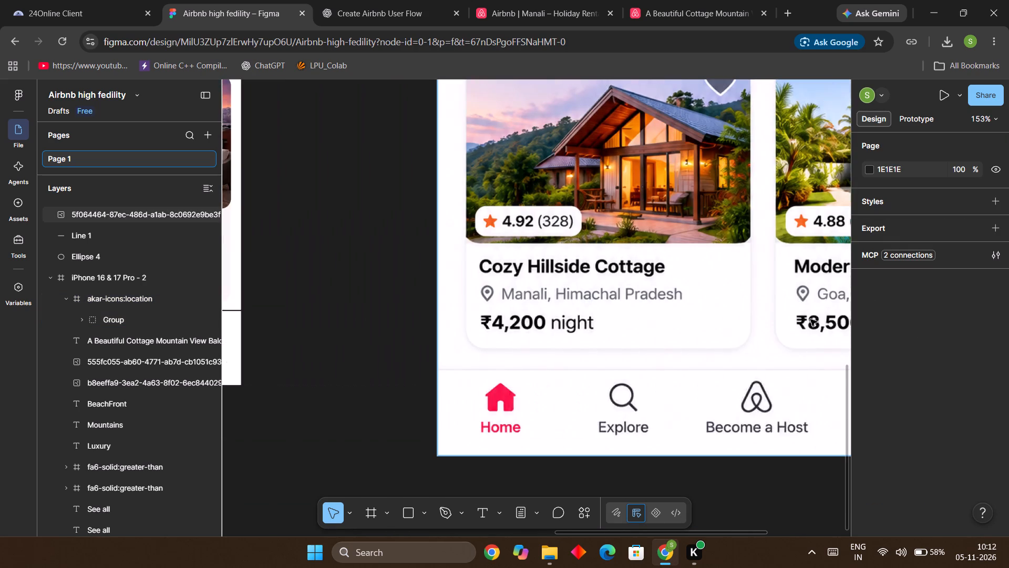
pyautogui.press('Right')
pyautogui.press('Right')
pyautogui.press('Left')
pyautogui.press('Left')
pyautogui.press('Left')
pyautogui.press('Left')
pyautogui.press('Left')
pyautogui.press('Left')
pyautogui.press('Left')
pyautogui.press('Left')
pyautogui.press('Left')
pyautogui.press('Left')
pyautogui.press('Left')
pyautogui.press('Left')
pyautogui.press('Left')
pyautogui.press('Left')
pyautogui.press('Up')
pyautogui.press('Right')
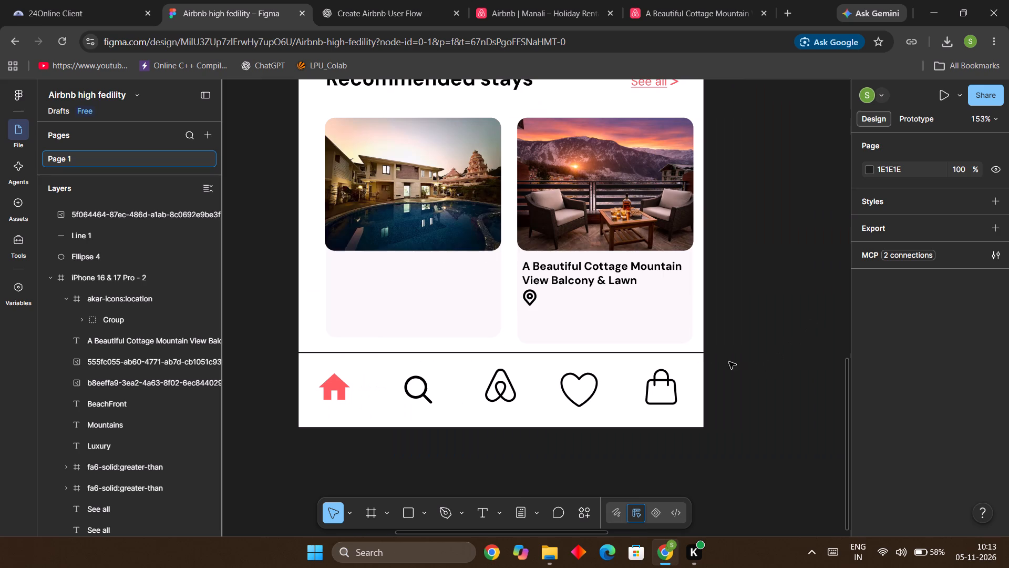
pyautogui.press('Right')
pyautogui.press('Right')
pyautogui.press('Right')
pyautogui.press('Right')
pyautogui.press('Right')
pyautogui.press('Right')
pyautogui.press('Right')
pyautogui.press('Right')
pyautogui.press('Right')
pyautogui.press('Right')
pyautogui.press('Right')
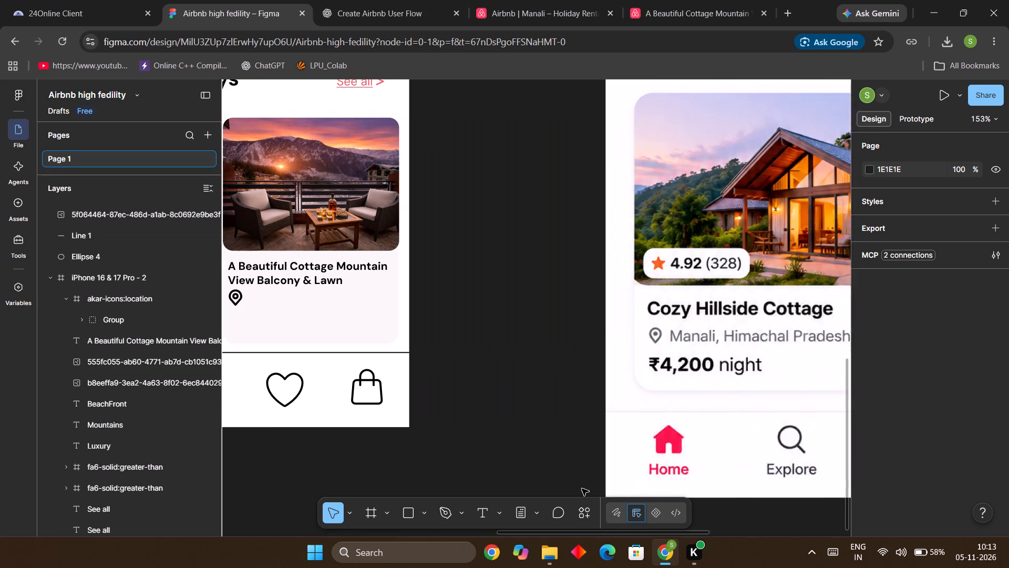
pyautogui.press('Left')
pyautogui.press('Left')
pyautogui.press('Left')
pyautogui.press('Left')
pyautogui.press('Left')
pyautogui.press('Left')
pyautogui.press('Left')
pyautogui.press('Left')
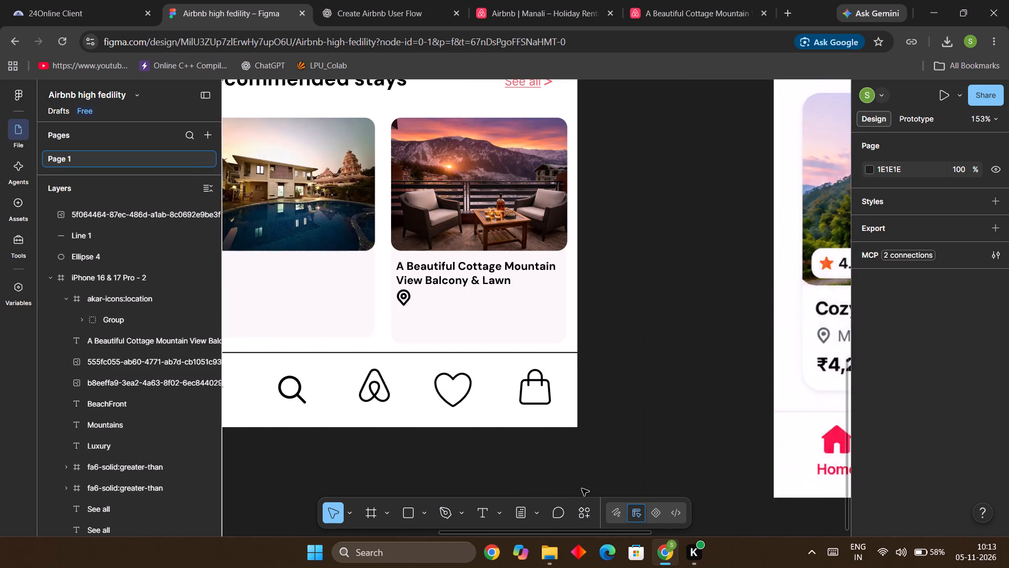
pyautogui.press('Left')
pyautogui.press('Up')
pyautogui.press('Left')
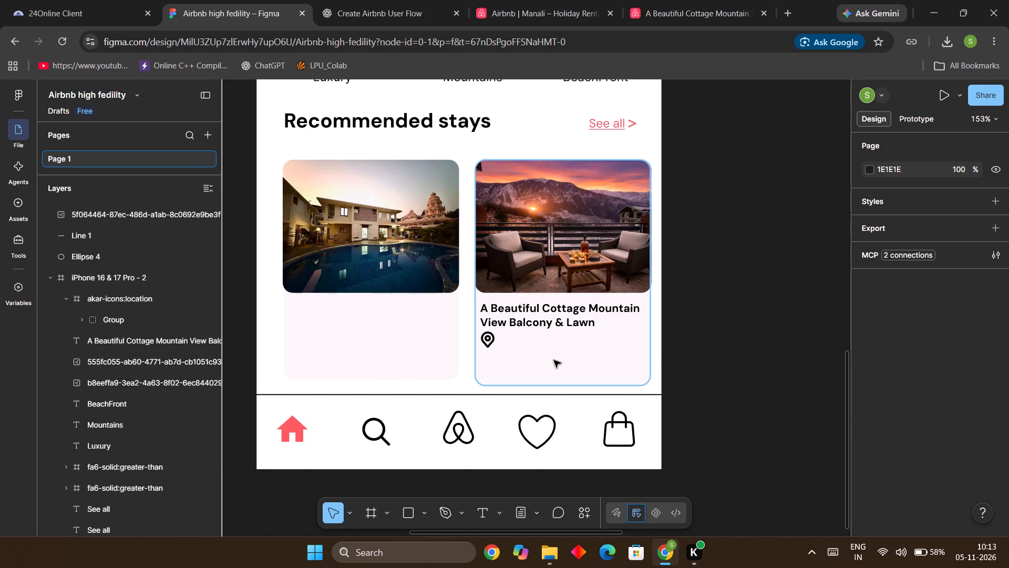
# Add the text "Manali, Himachal Pradesh" in the second card below the location pin, starting at X 271, Y 762.
pyautogui.keyDown('ctrl'); pyautogui.scroll(4, 553, 367); pyautogui.keyUp('ctrl')
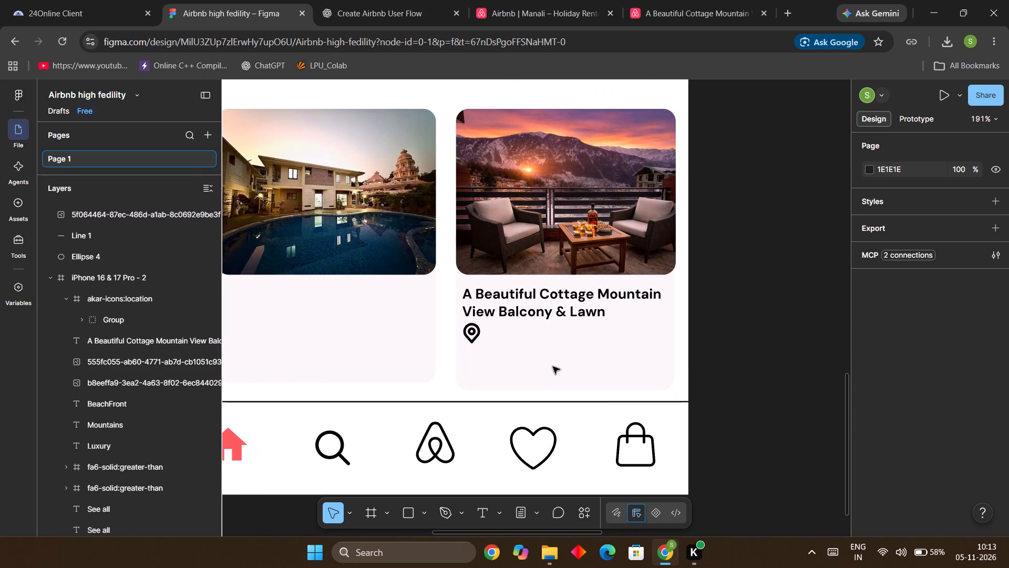
pyautogui.click(477, 513)
pyautogui.click(523, 353)
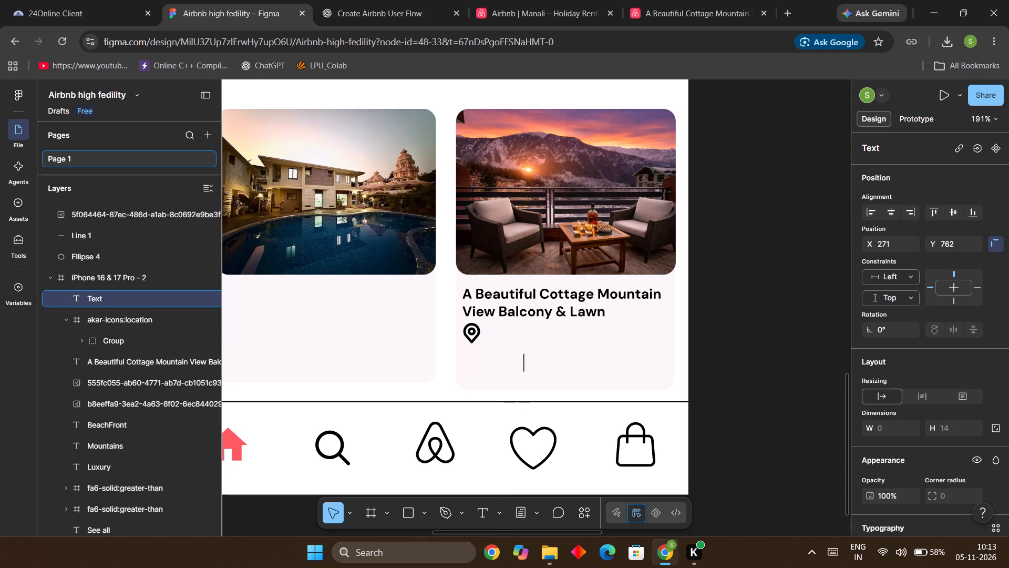
pyautogui.hotkey('shift', 'm')
pyautogui.write('anali')
pyautogui.write(',')
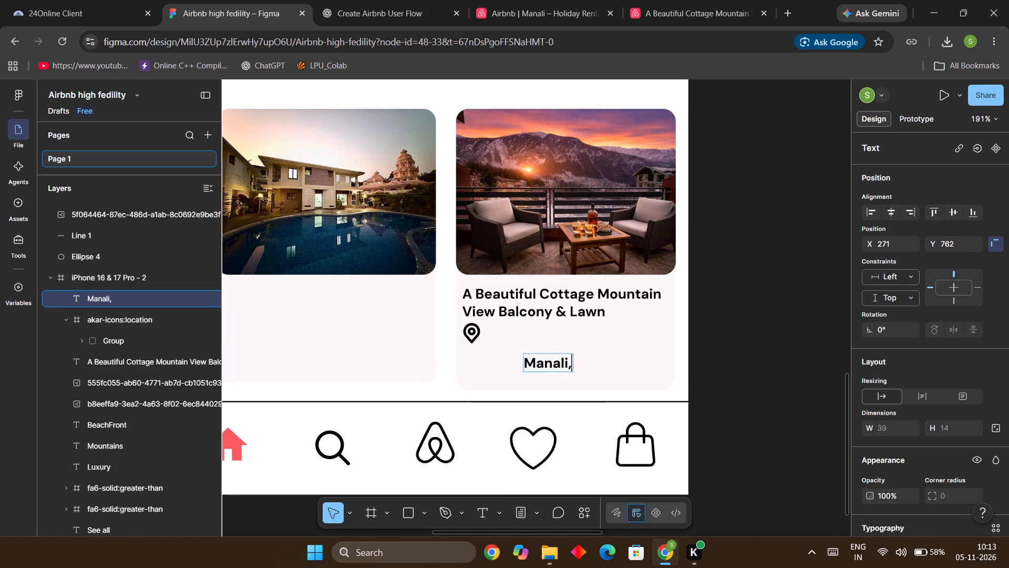
pyautogui.press('space')
pyautogui.hotkey('shift', 'h')
pyautogui.write('imachal')
pyautogui.press('space')
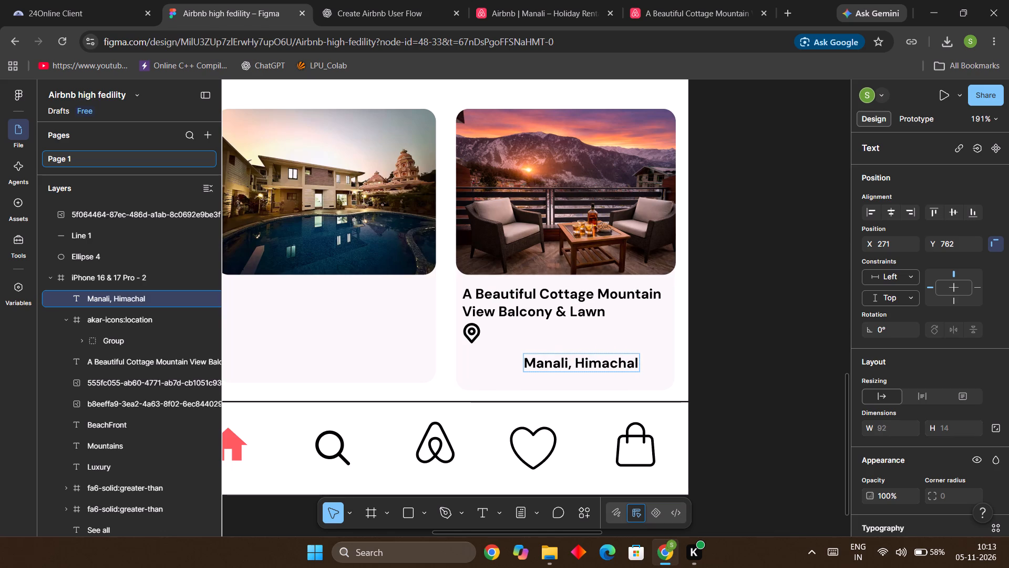
pyautogui.write('Pradesh')
# Remove the bold weight from the whole "Manali, Himachal Pradesh" text.
pyautogui.hotkey('ctrl', 'a')
pyautogui.hotkey('ctrl', 'b')
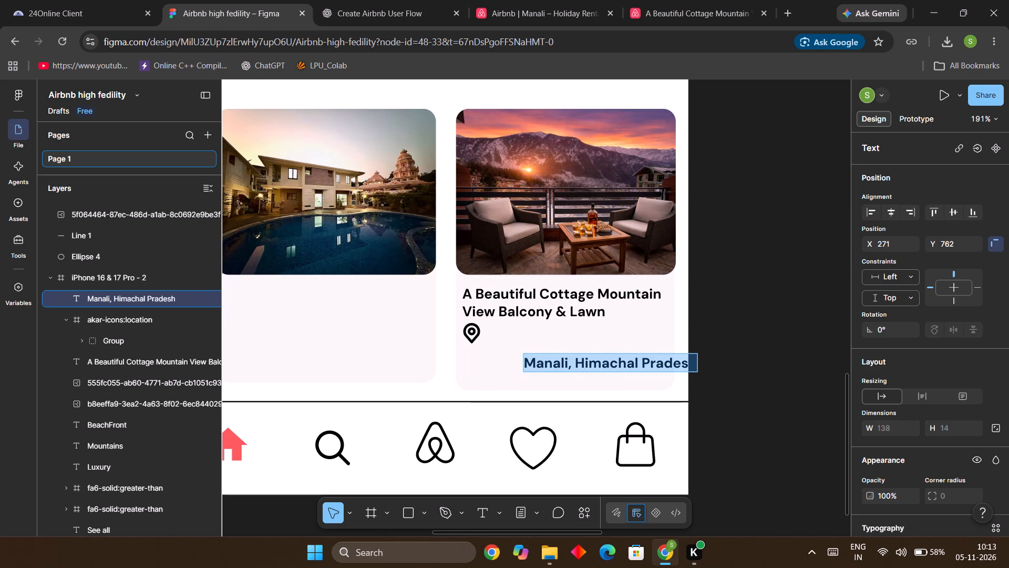
pyautogui.click(753, 372)
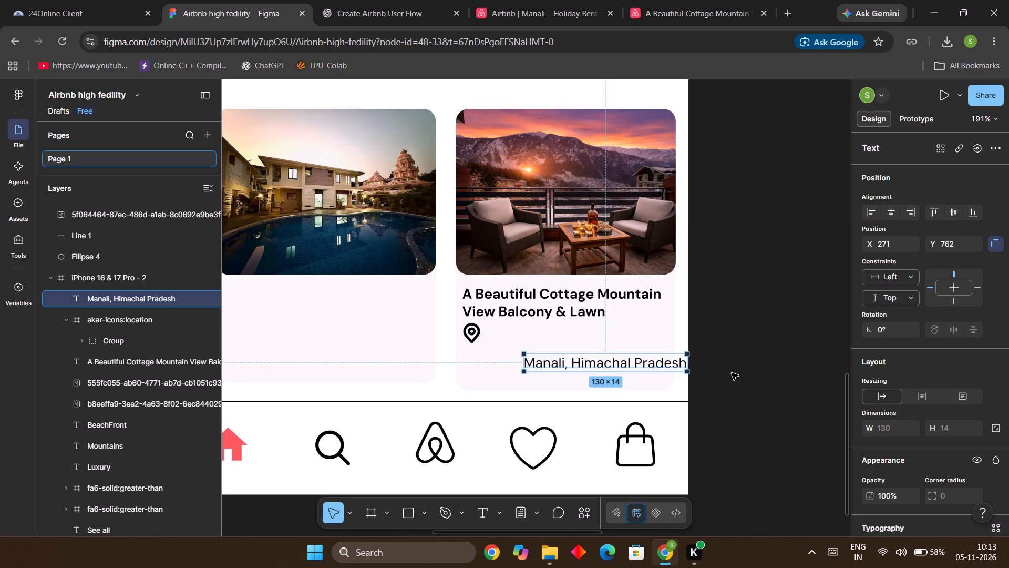
pyautogui.click(762, 383)
# Position the "Manali, Himachal Pradesh" text beside the location pin at X 241, Y 739.
pyautogui.click(643, 369)
pyautogui.moveTo(643, 368); pyautogui.dragTo(624, 353)
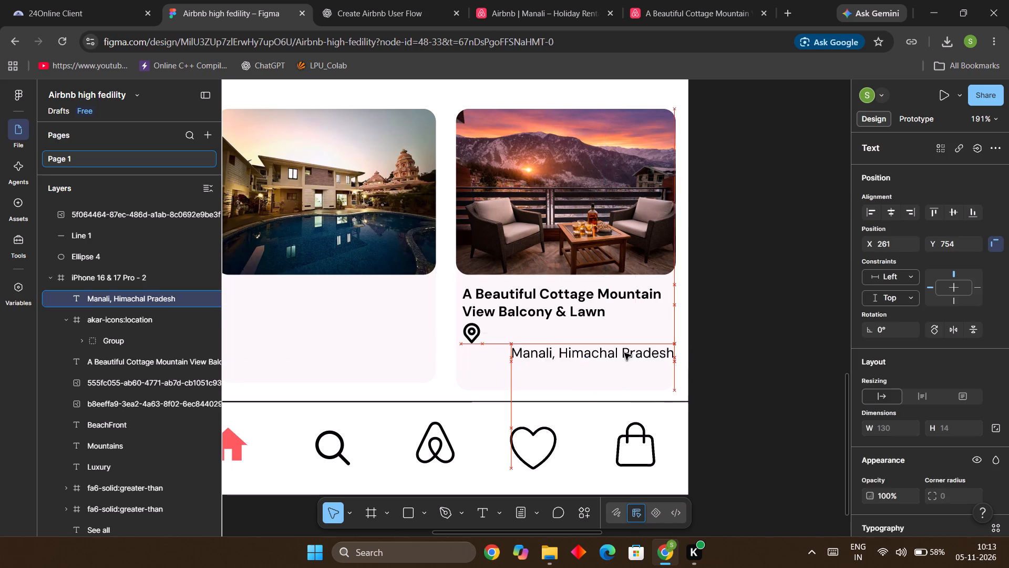
pyautogui.moveTo(624, 353); pyautogui.dragTo(614, 341)
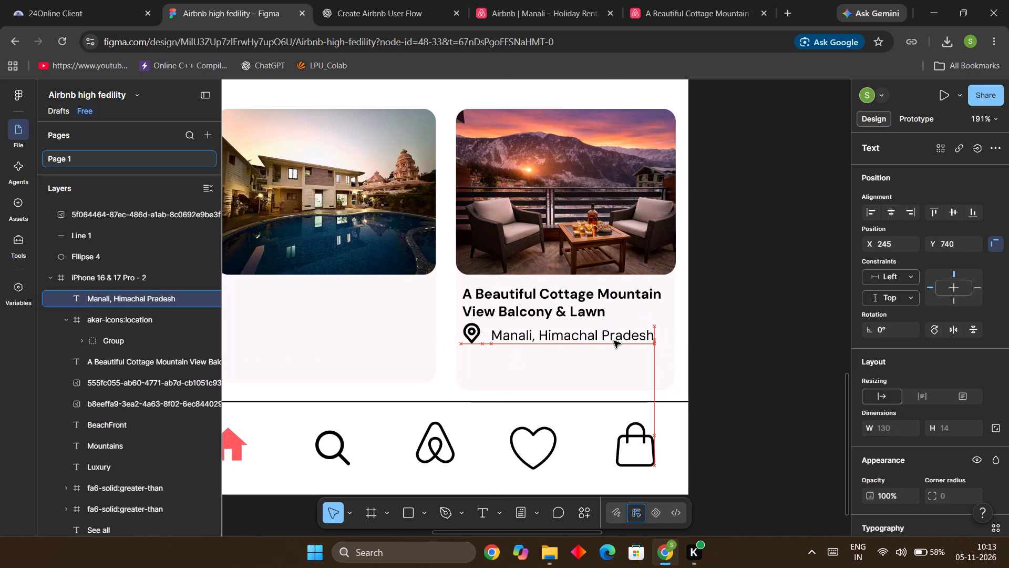
pyautogui.moveTo(614, 341); pyautogui.dragTo(613, 339)
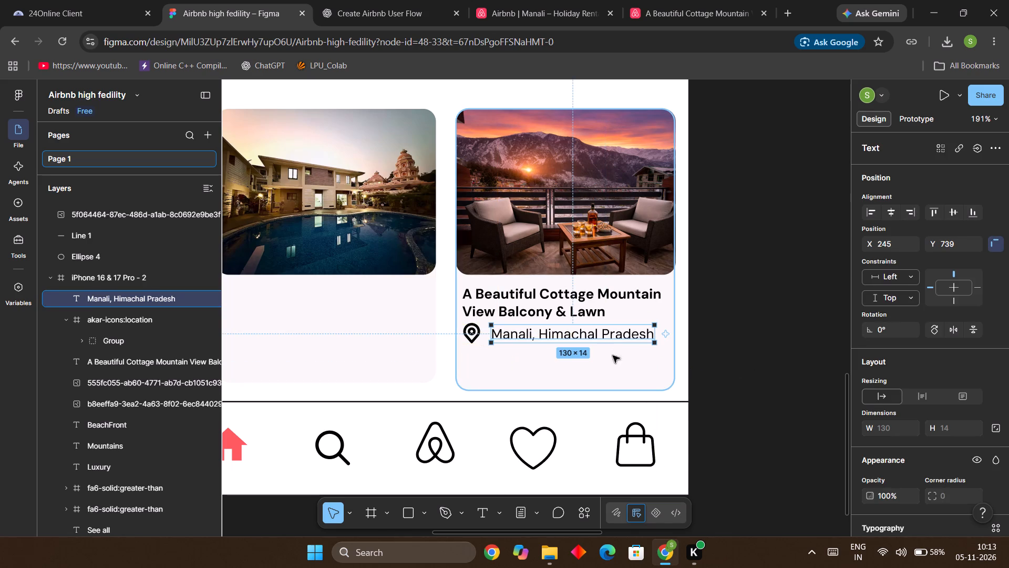
pyautogui.press('Left')
pyautogui.press('Left')
pyautogui.press('Left')
pyautogui.press('Left')
pyautogui.press('Up')
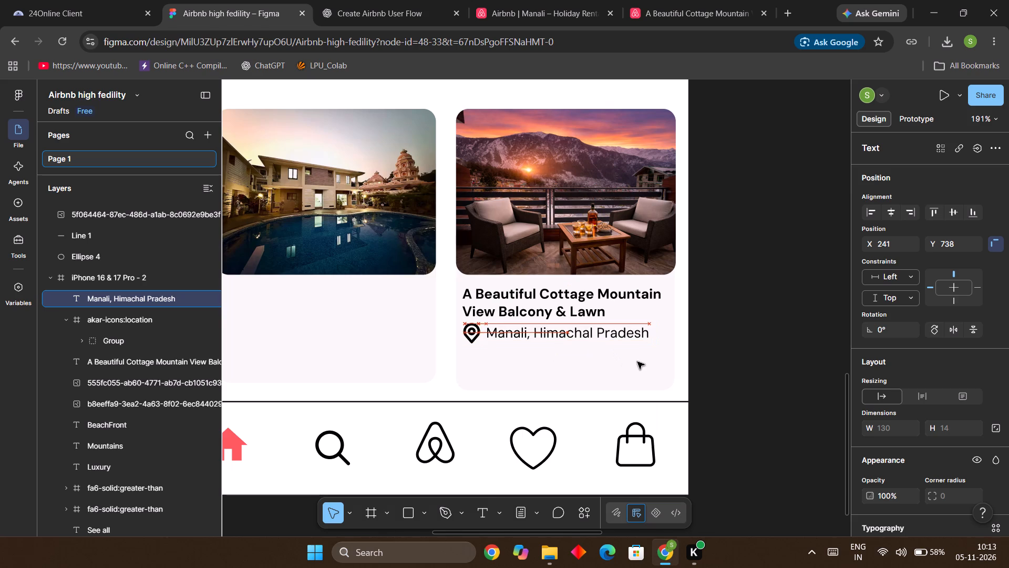
pyautogui.press('Down')
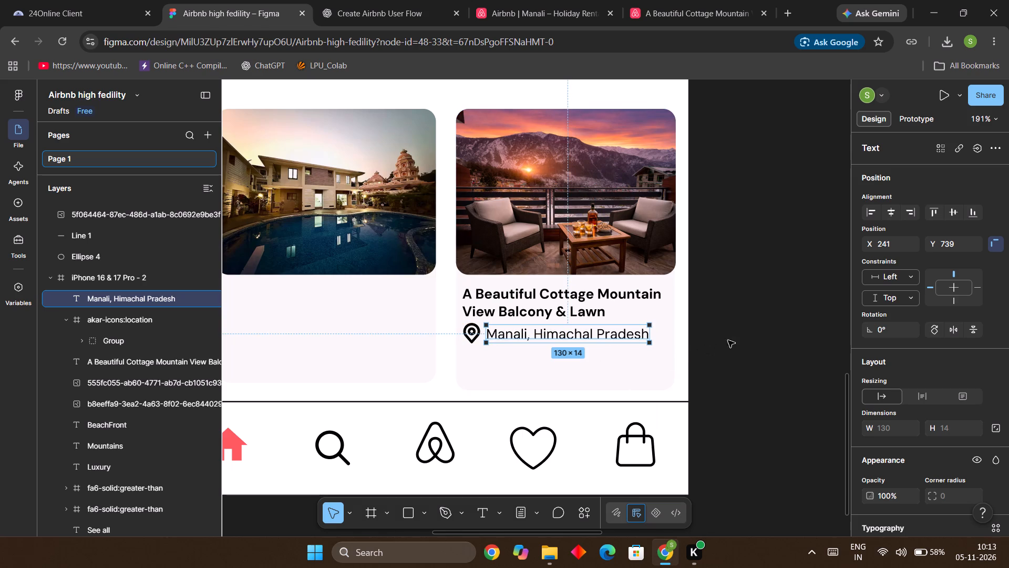
pyautogui.click(729, 340)
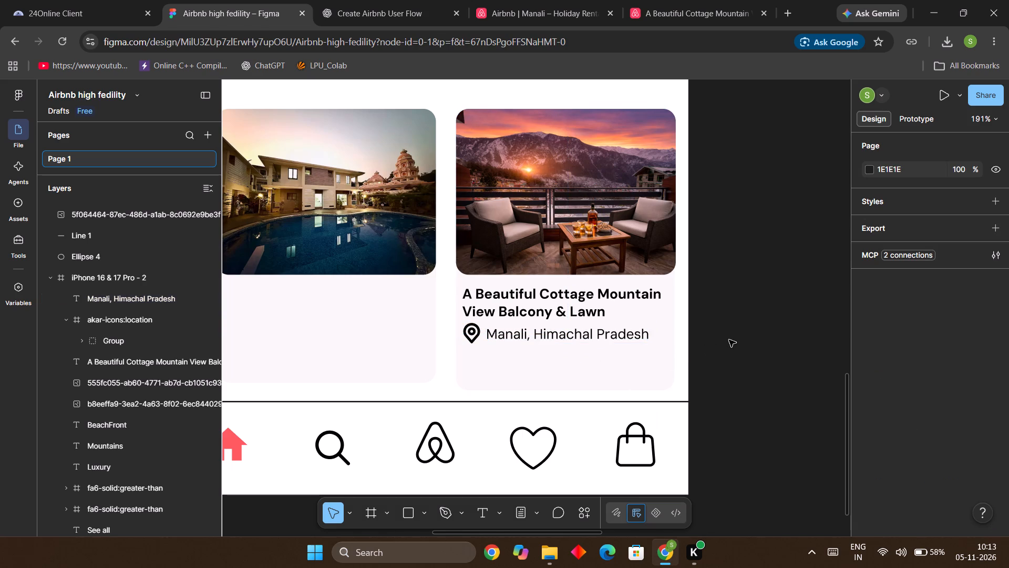
pyautogui.keyDown('ctrl'); pyautogui.scroll(-7, 729, 340); pyautogui.keyUp('ctrl')
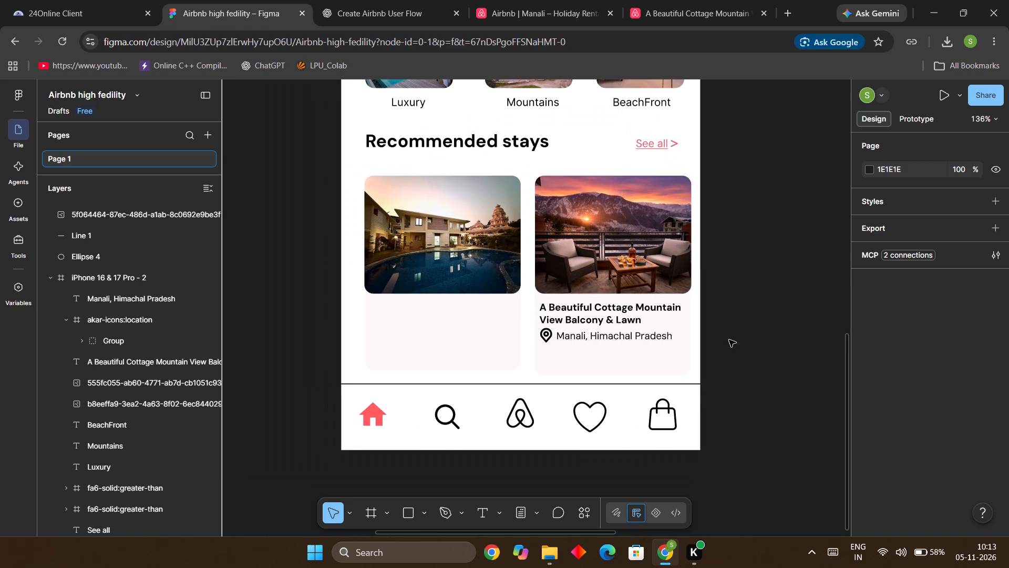
pyautogui.scroll(1, 729, 340)
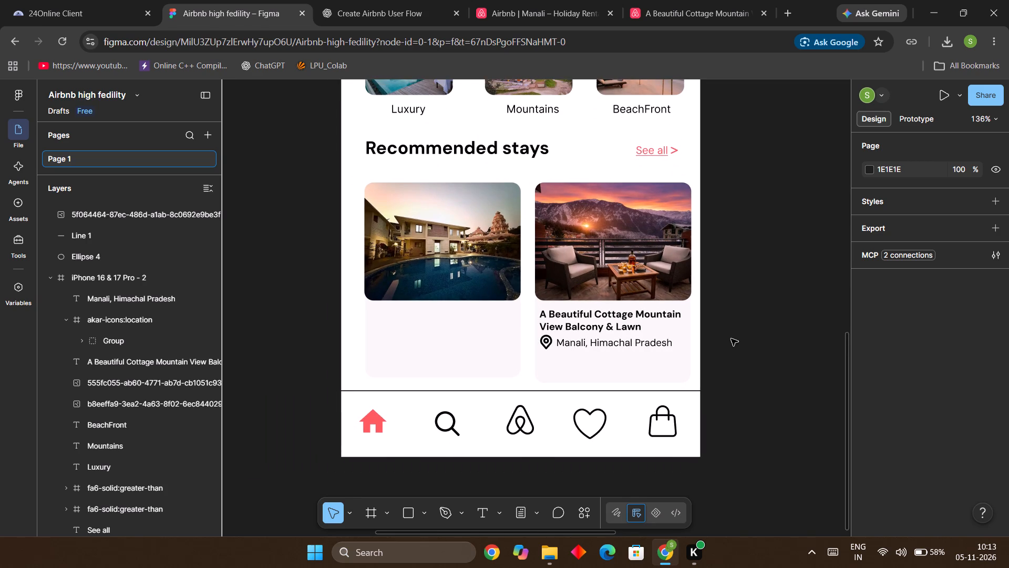
pyautogui.click(774, 367)
pyautogui.press('Right')
pyautogui.press('Right')
pyautogui.press('Right')
pyautogui.press('Right')
pyautogui.press('Right')
pyautogui.press('Right')
pyautogui.press('Right')
pyautogui.press('Right')
pyautogui.press('Right')
pyautogui.press('Right')
pyautogui.press('Right')
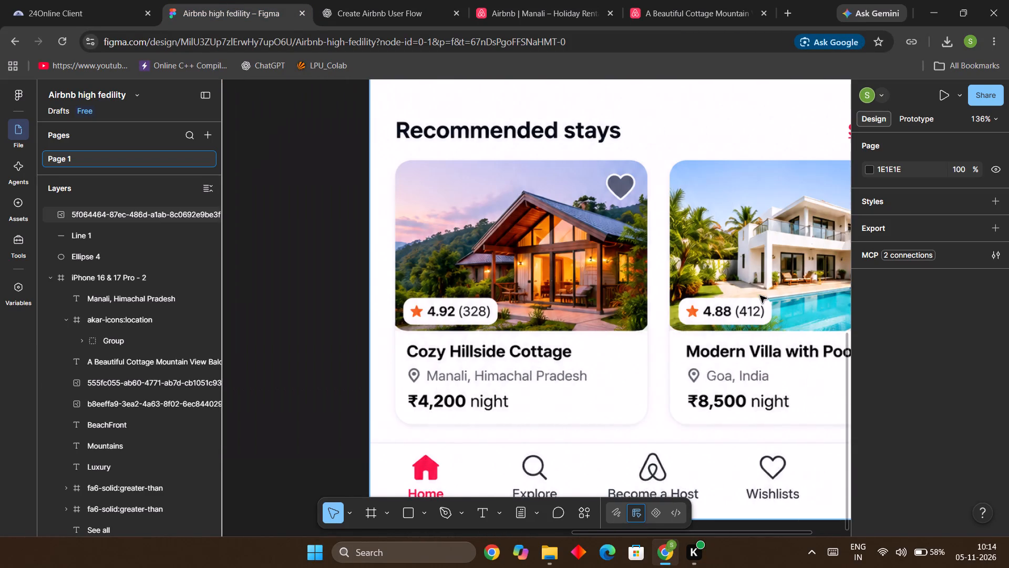
pyautogui.press('Left')
pyautogui.press('Left')
pyautogui.press('Left')
pyautogui.press('Left')
pyautogui.press('Left')
pyautogui.press('Left')
pyautogui.press('Left')
pyautogui.press('Left')
pyautogui.press('Left')
pyautogui.press('Left')
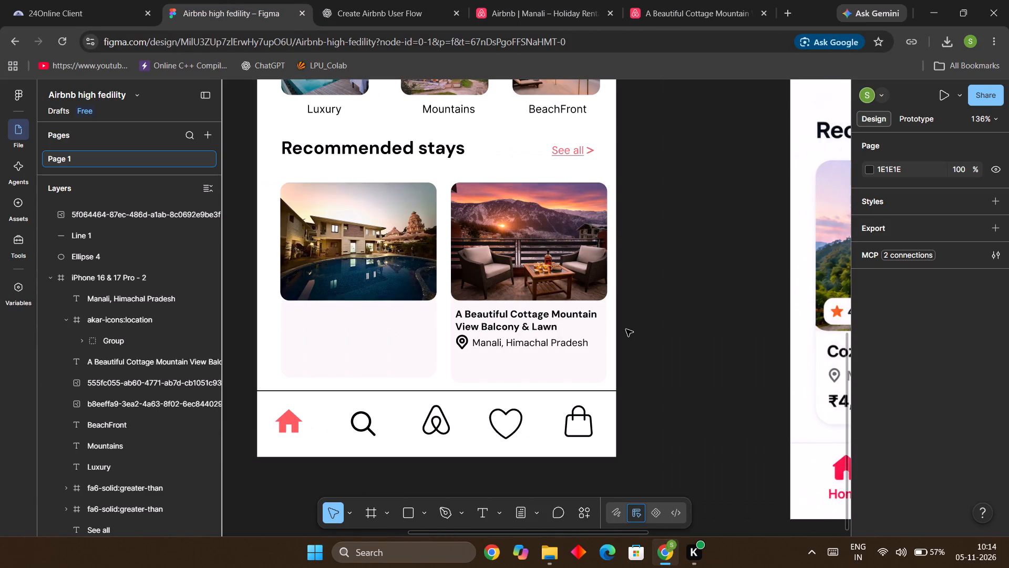
pyautogui.press('Down')
pyautogui.press('Up')
# Add the text "2,999 night" on the empty canvas between the home screen and the reference design, at X 736, Y 88.
pyautogui.press('Right')
pyautogui.press('Right')
pyautogui.press('Right')
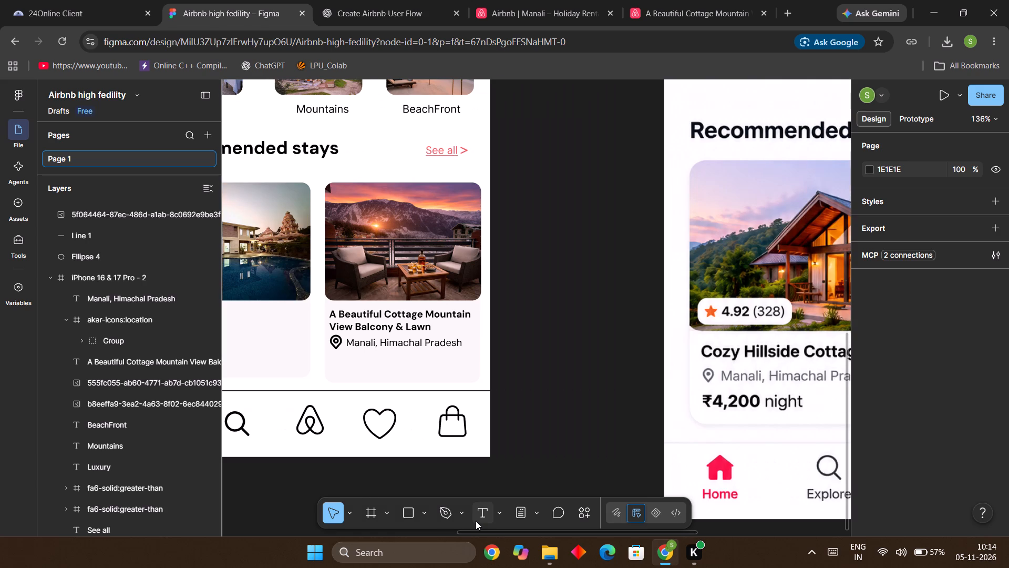
pyautogui.click(478, 518)
pyautogui.click(515, 350)
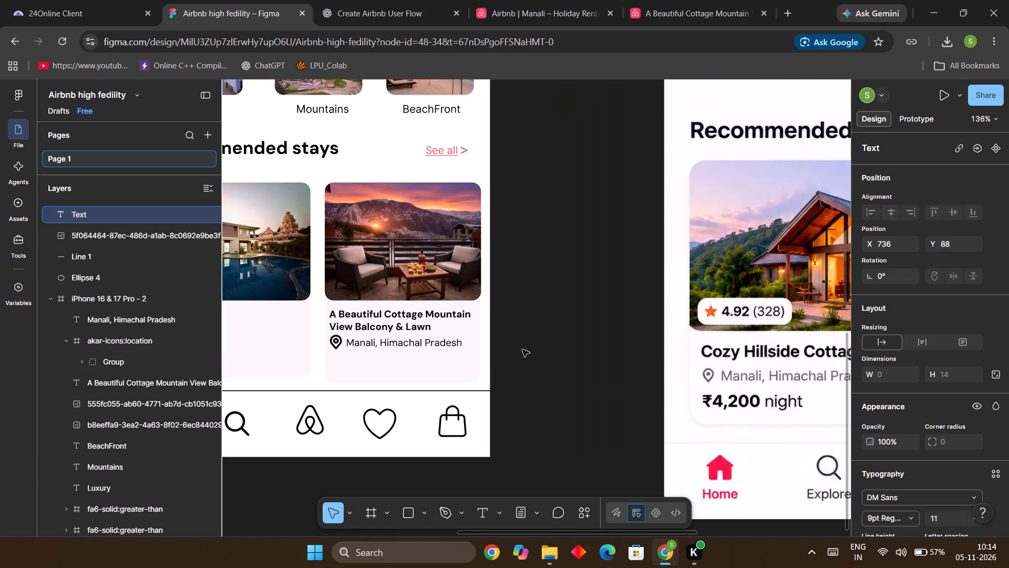
pyautogui.write('25')
pyautogui.press('BackSpace')
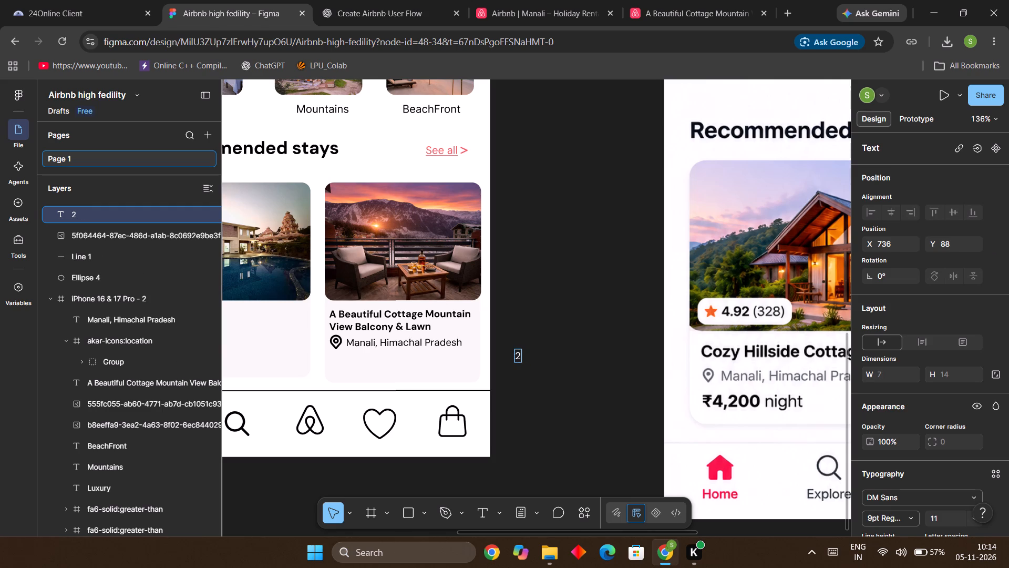
pyautogui.press(',')
pyautogui.write('999')
pyautogui.press('space')
pyautogui.write('nigh')
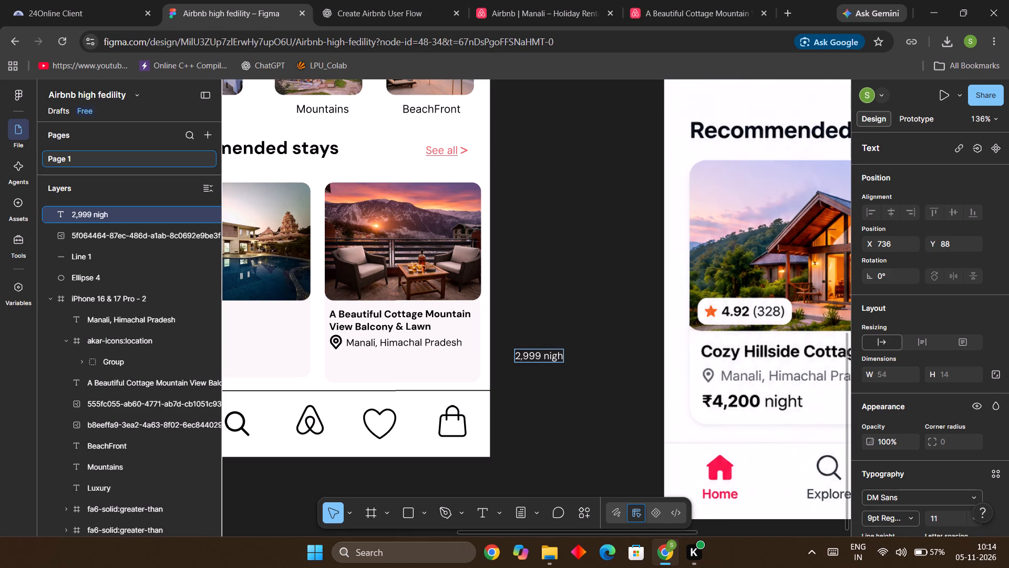
pyautogui.press('t')
# Search the web for "rupee symbol" in a new browser tab and copy the ₹ character.
pyautogui.scroll(2, 595, 384)
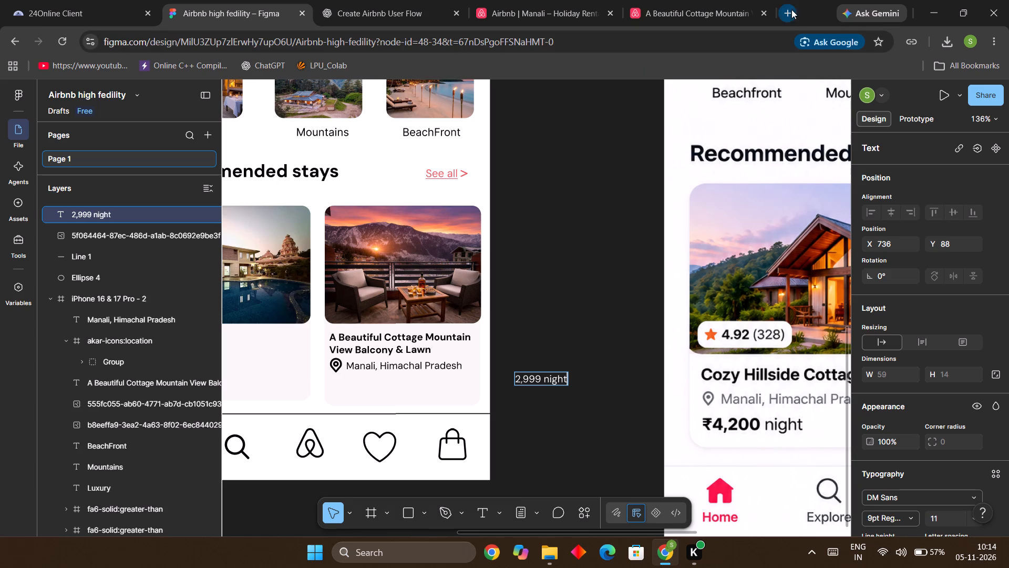
pyautogui.click(797, 7)
pyautogui.click(712, 33)
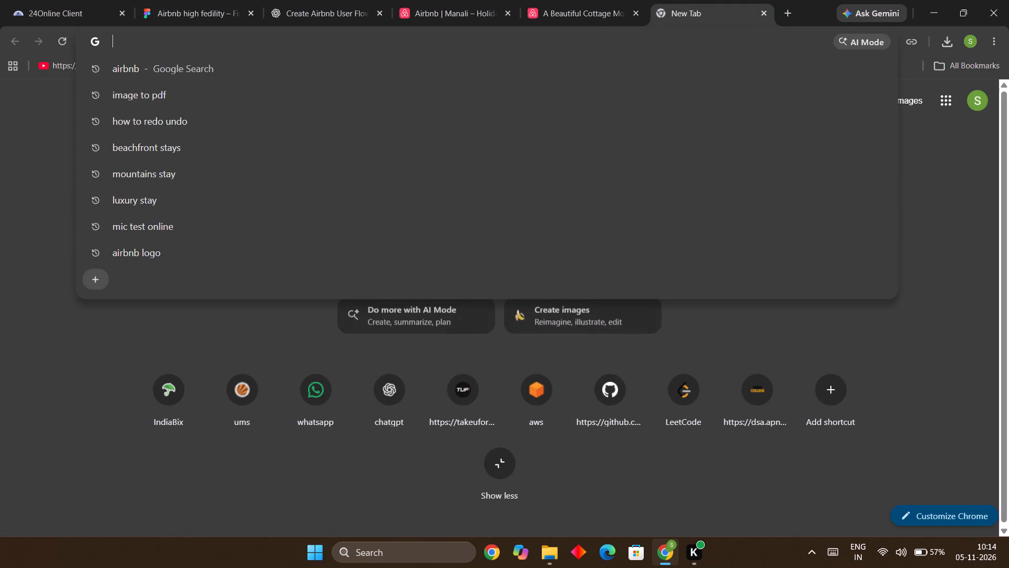
pyautogui.write('rupp')
pyautogui.press('Down')
pyautogui.press('Down')
pyautogui.press('Return')
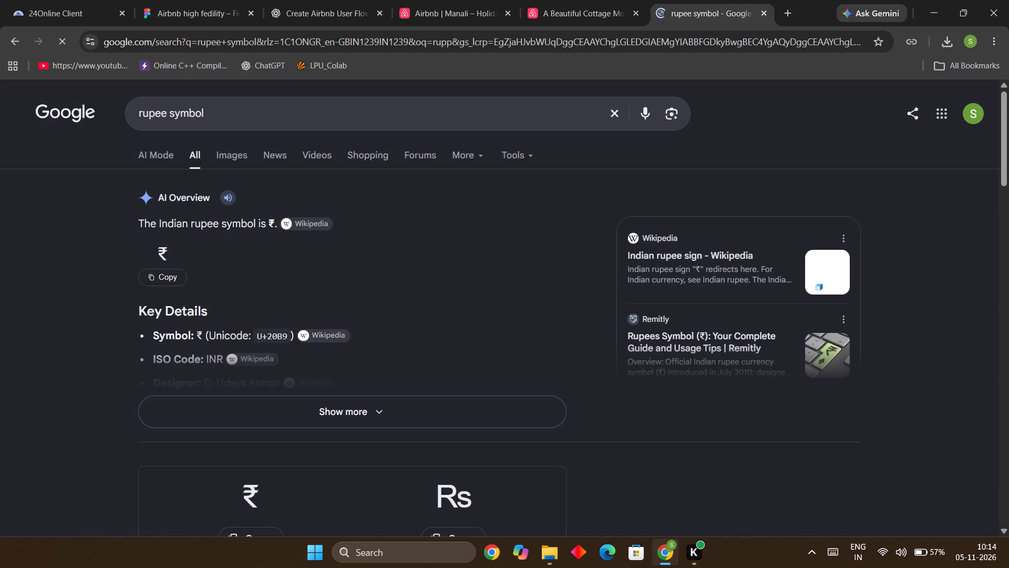
pyautogui.moveTo(181, 241); pyautogui.dragTo(151, 247)
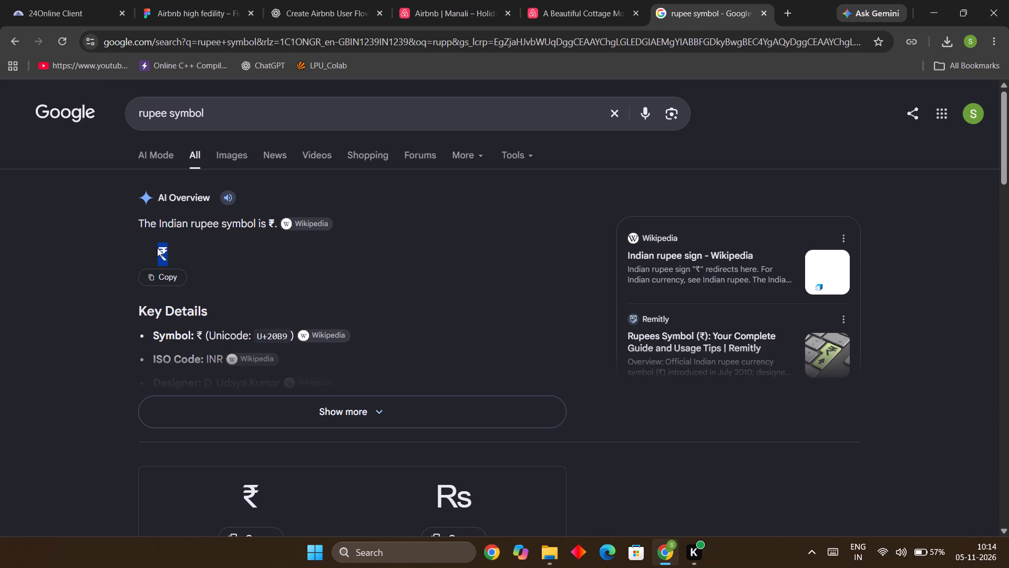
pyautogui.hotkey('ctrl', 'c')
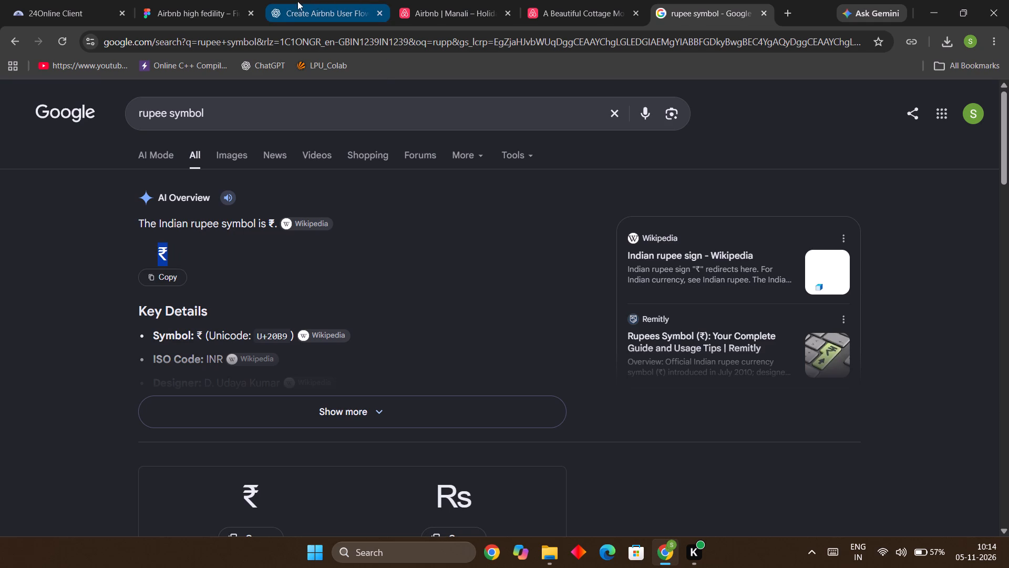
# Insert the copied ₹ symbol at the start of the "2,999 night" text in the Figma design.
pyautogui.click(220, 4)
pyautogui.click(517, 377)
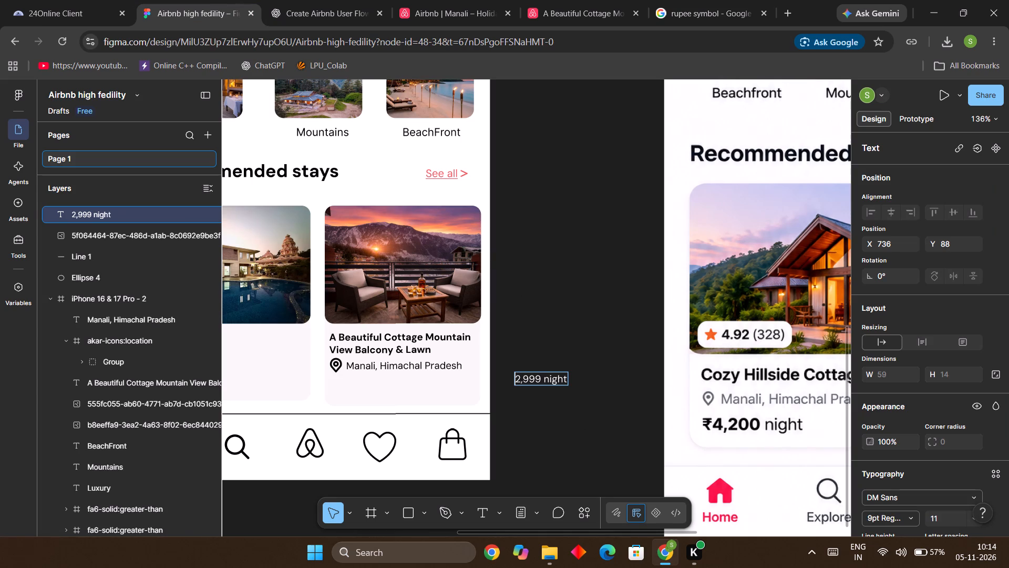
pyautogui.hotkey('ctrl', 'v')
# Make only the "₹2,999" part of the price text bold.
pyautogui.click(547, 381)
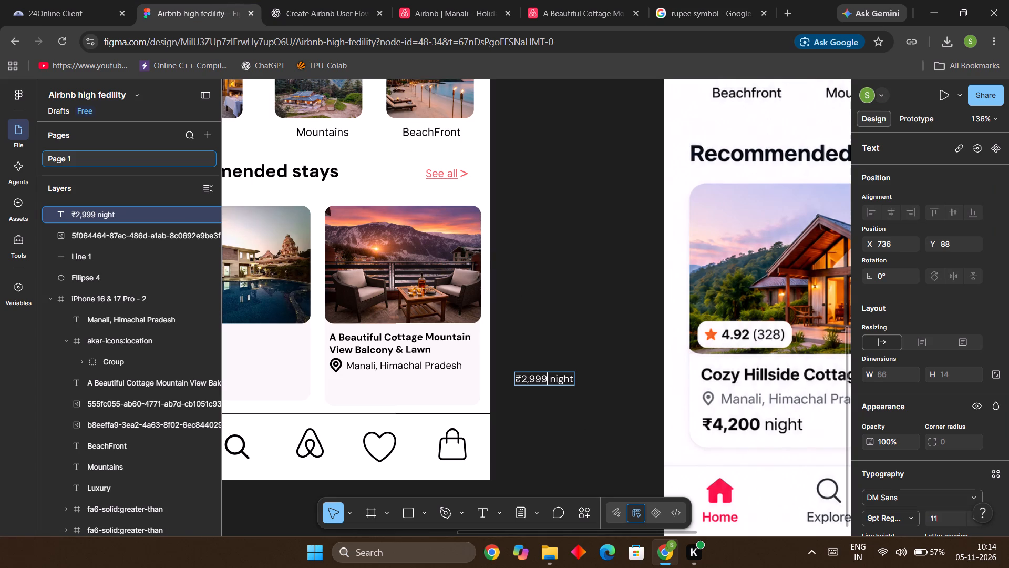
pyautogui.moveTo(547, 380); pyautogui.dragTo(505, 380)
pyautogui.hotkey('ctrl', 'b')
pyautogui.click(554, 399)
pyautogui.click(615, 407)
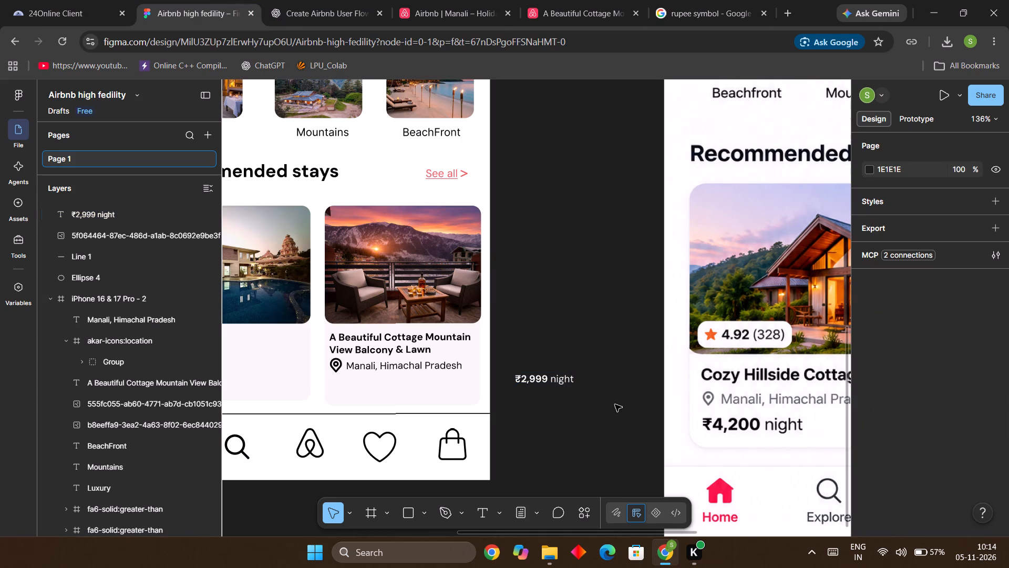
# Move the "₹2,999 night" text into the second card below the location pin, at X 224, Y 762.
pyautogui.scroll(6, 555, 427)
pyautogui.click(554, 374)
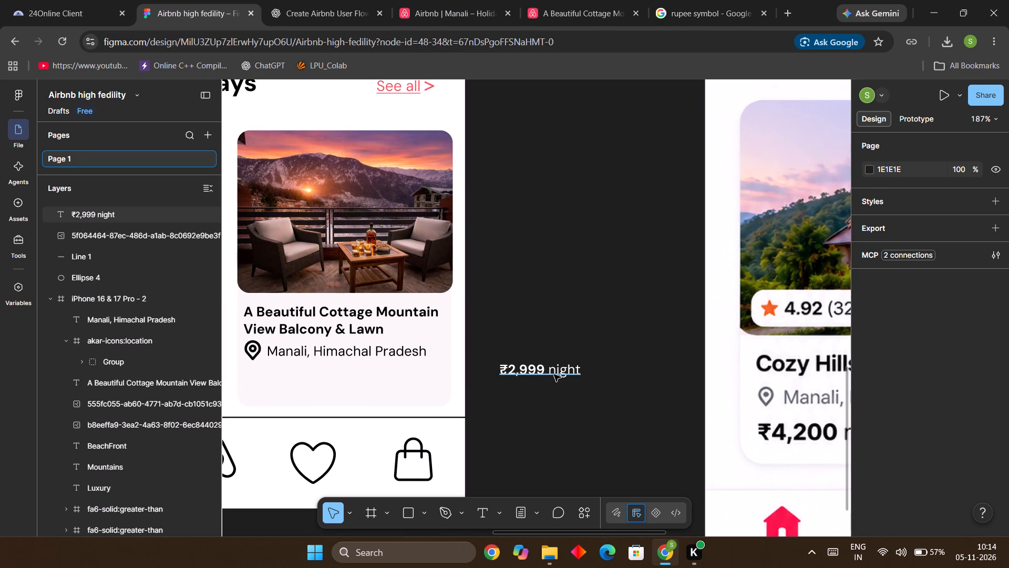
pyautogui.moveTo(554, 374); pyautogui.dragTo(304, 385)
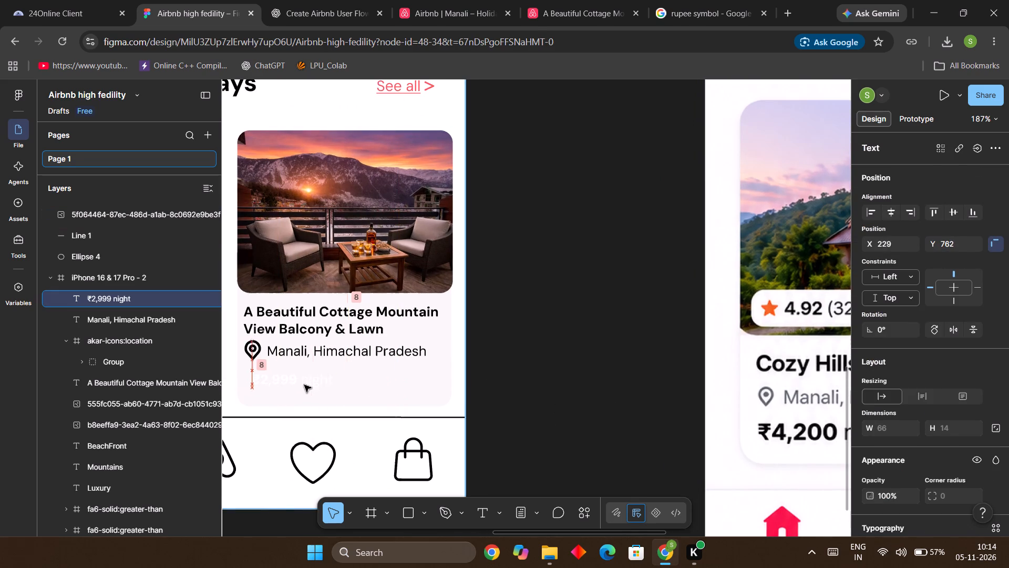
pyautogui.moveTo(304, 385); pyautogui.dragTo(301, 386)
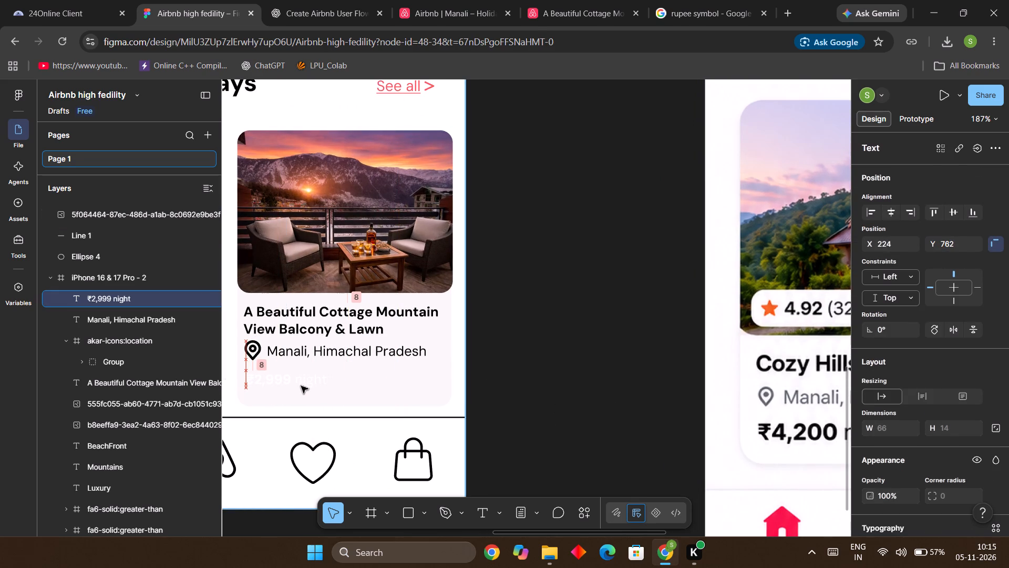
# Set the "₹2,999 night" text's fill to black, 000000.
pyautogui.scroll(-5, 902, 504)
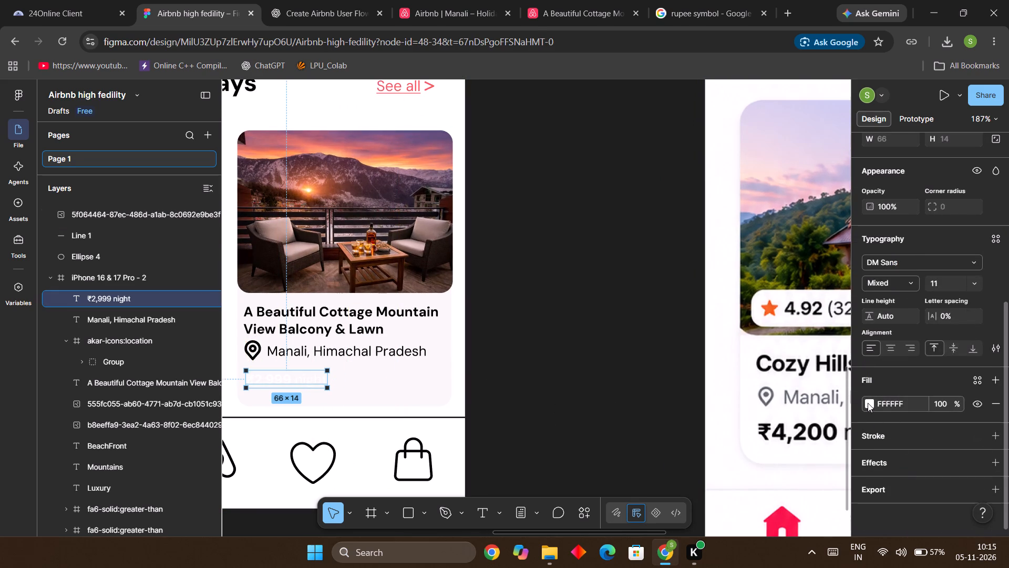
pyautogui.click(868, 403)
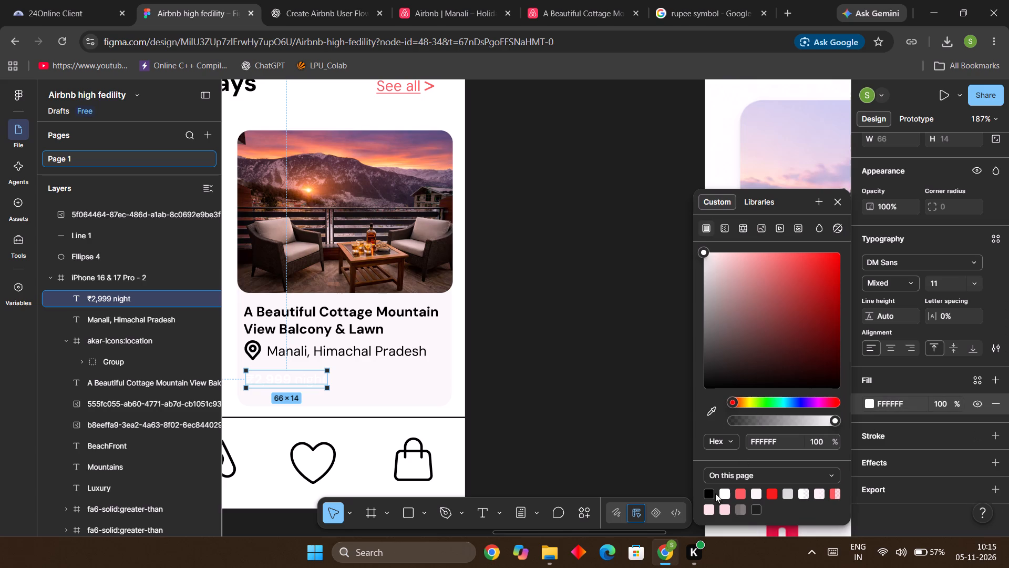
pyautogui.click(711, 495)
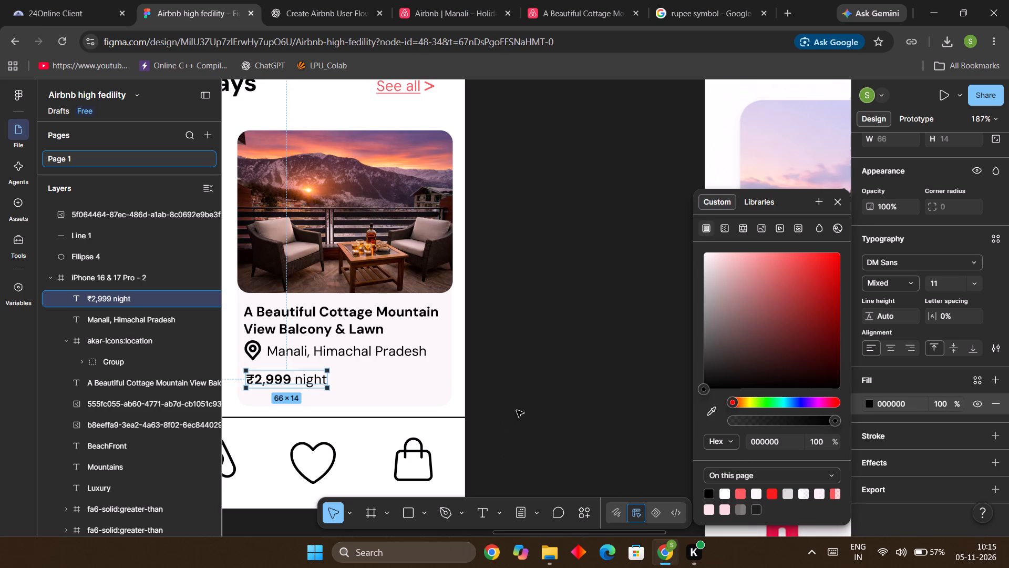
# Nudge the "₹2,999 night" text in the second card to X 222, in line with the title's left edge.
pyautogui.click(538, 396)
pyautogui.keyDown('ctrl'); pyautogui.scroll(3, 407, 441); pyautogui.keyUp('ctrl')
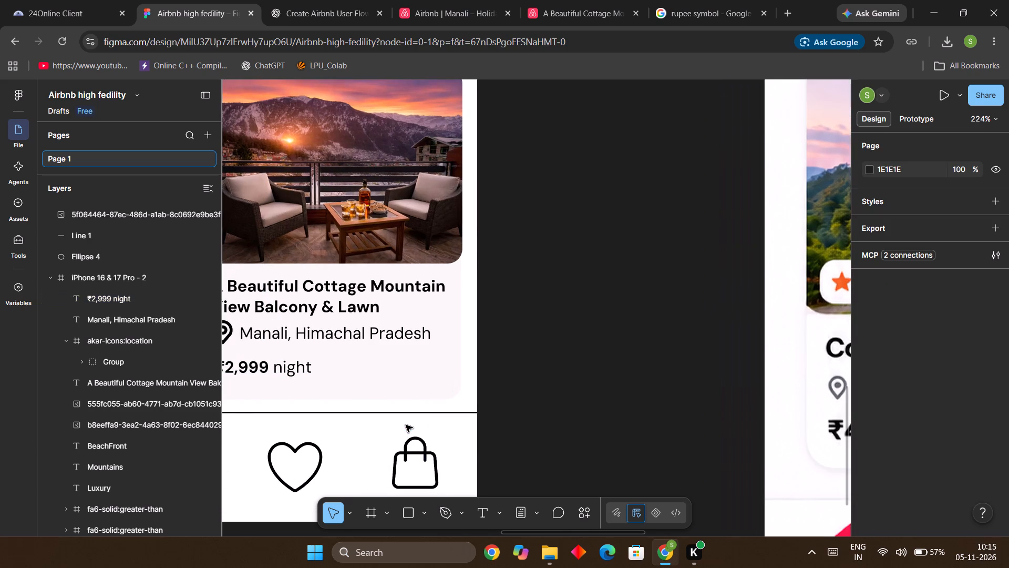
pyautogui.press('Left')
pyautogui.press('Left')
pyautogui.press('Left')
pyautogui.click(380, 374)
pyautogui.click(380, 374)
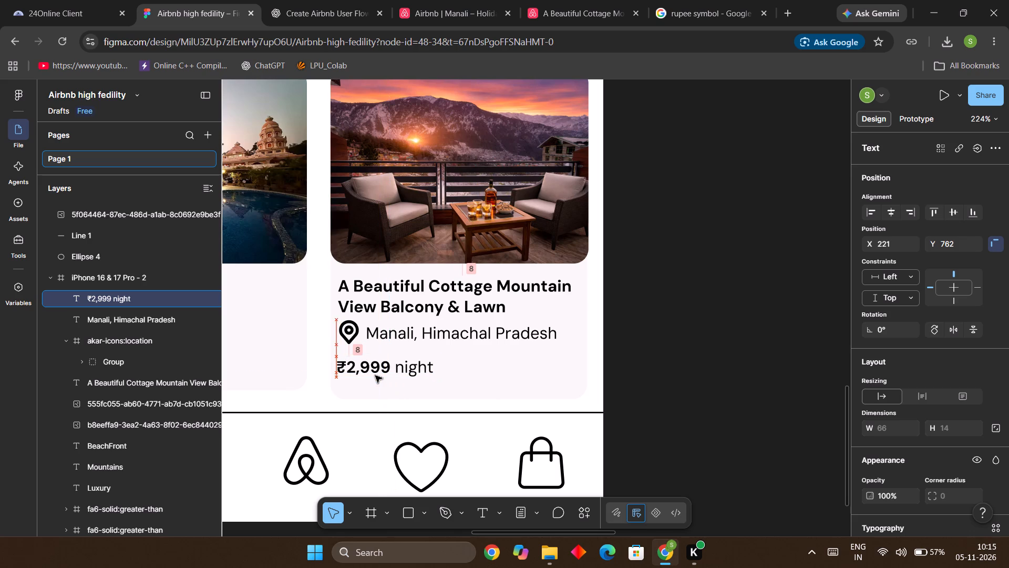
# Shorten the second card's background rectangle by raising its bottom edge level with the first card's bottom edge.
pyautogui.click(512, 375)
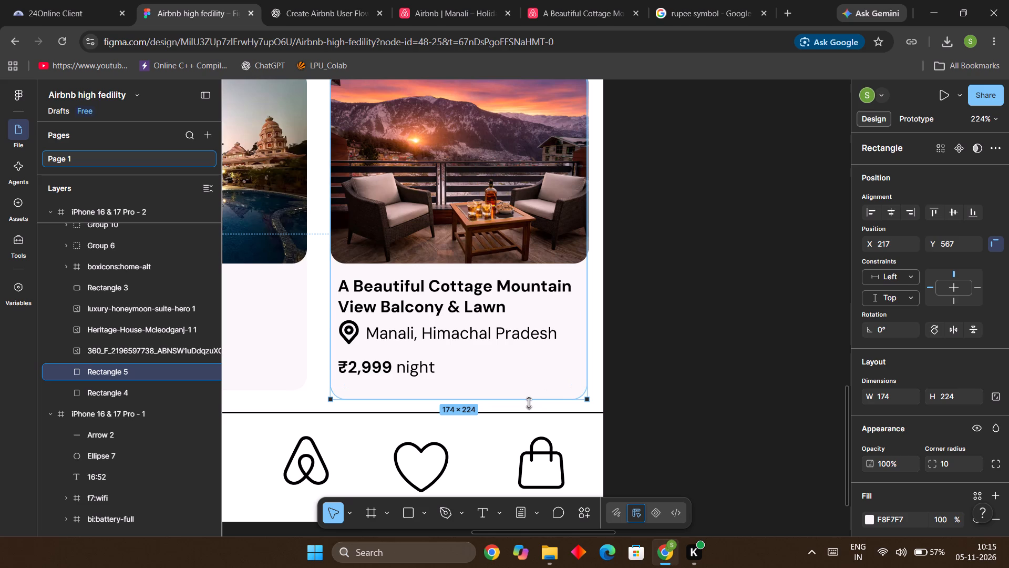
pyautogui.moveTo(529, 400); pyautogui.dragTo(530, 392)
pyautogui.click(705, 384)
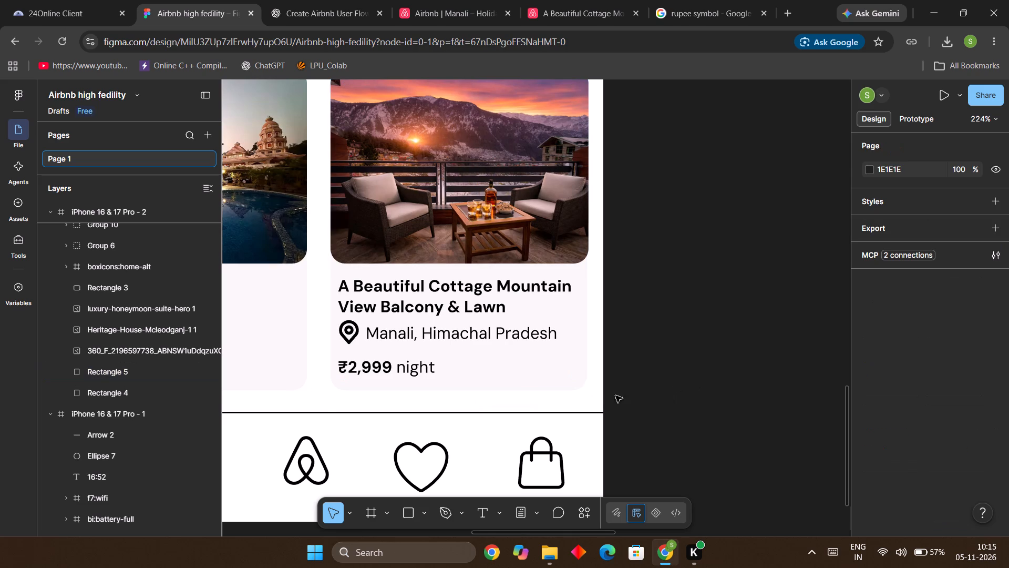
# Group the location pin with the "Manali, Himachal Pradesh" text in the second card.
pyautogui.keyDown('ctrl'); pyautogui.scroll(-4, 450, 412); pyautogui.keyUp('ctrl')
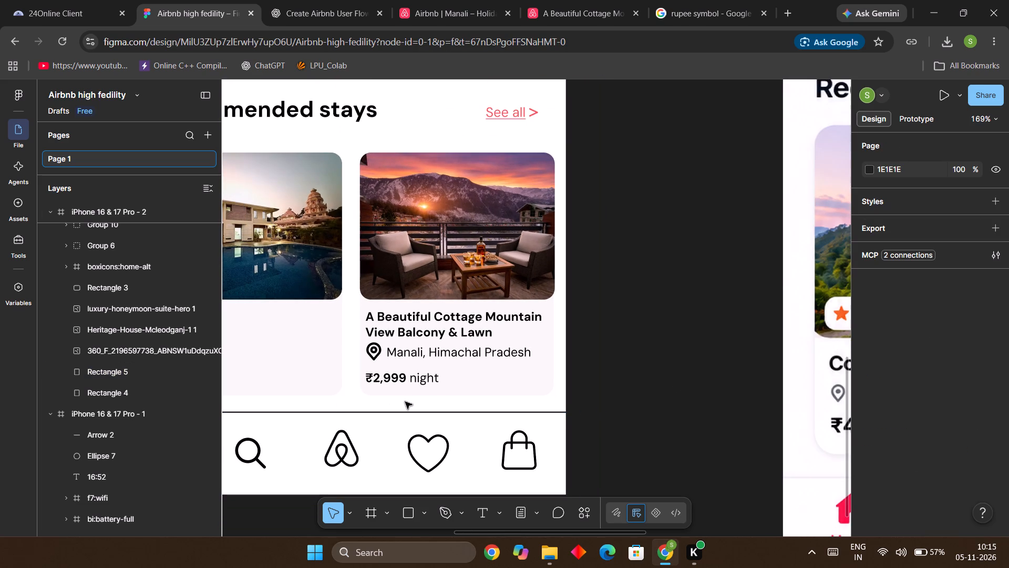
pyautogui.click(691, 369)
pyautogui.press('Left')
pyautogui.press('Left')
pyautogui.press('Left')
pyautogui.press('Left')
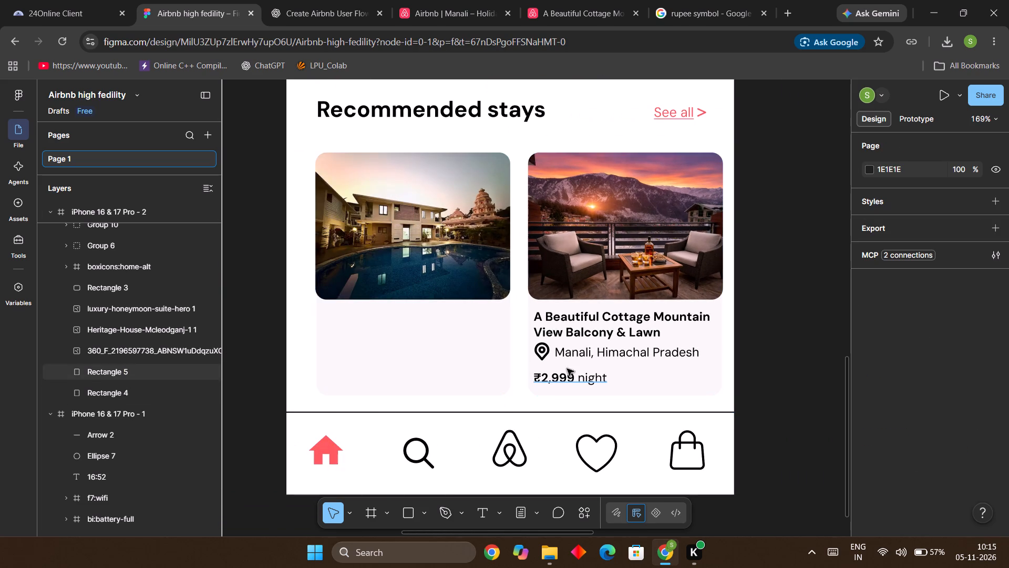
pyautogui.click(540, 357)
pyautogui.keyDown('ctrl'); pyautogui.click(590, 357); pyautogui.keyUp('ctrl')
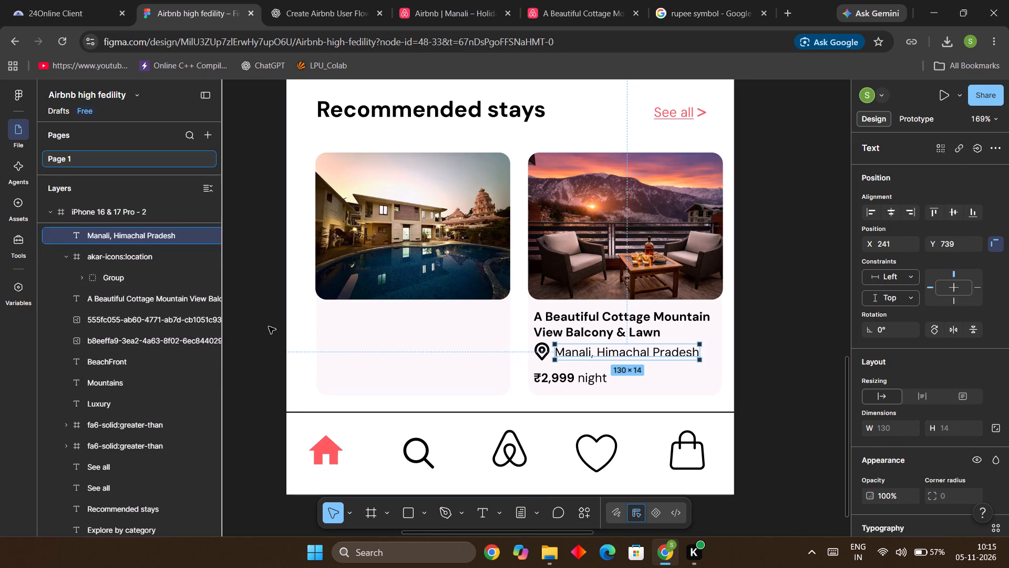
pyautogui.scroll(1, 152, 291)
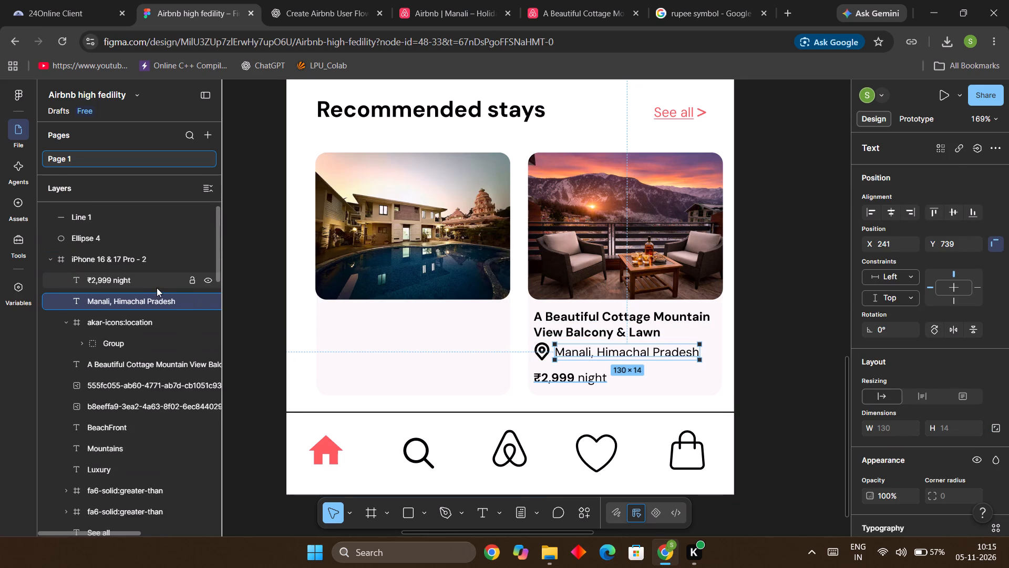
pyautogui.keyDown('ctrl'); pyautogui.click(154, 324); pyautogui.keyUp('ctrl')
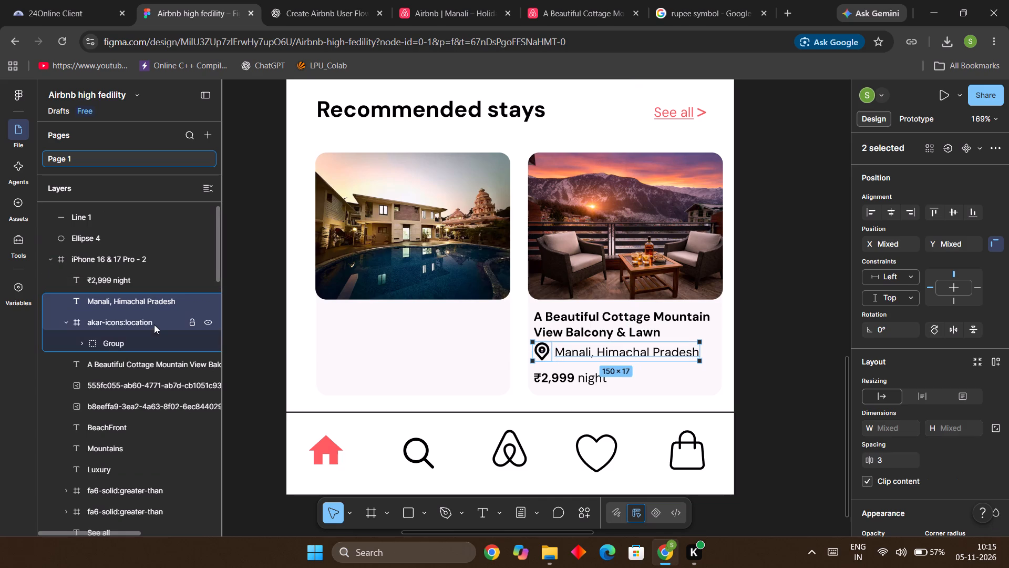
pyautogui.hotkey('ctrl', 'g')
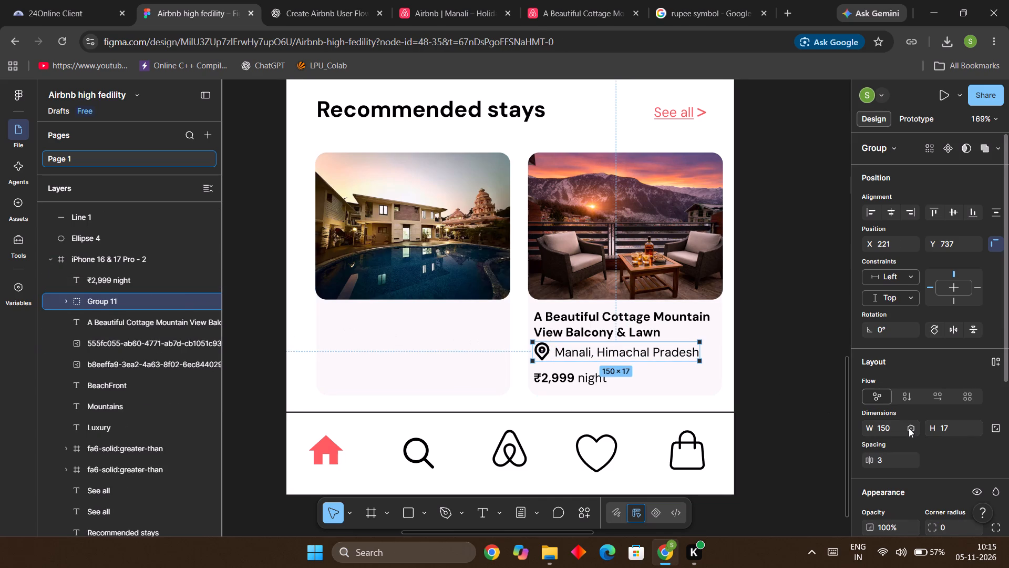
# Nudge the group of location pin and "Manali, Himachal Pradesh" text to X 219, Y 740, between title and price.
pyautogui.press('Left')
pyautogui.press('Left')
pyautogui.press('Left')
pyautogui.press('Right')
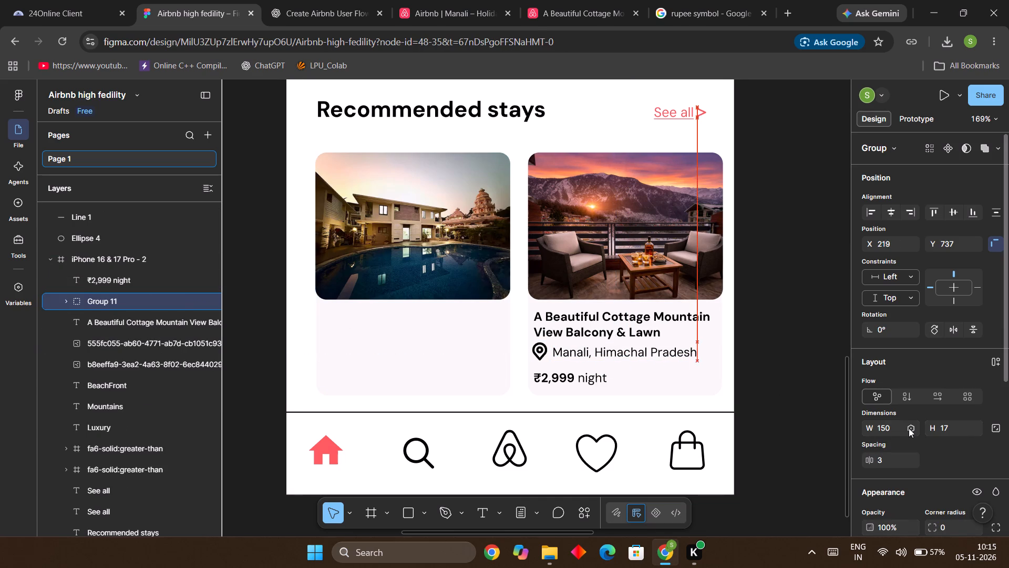
pyautogui.press('Right')
pyautogui.press('Down')
pyautogui.press('Down')
pyautogui.press('Left')
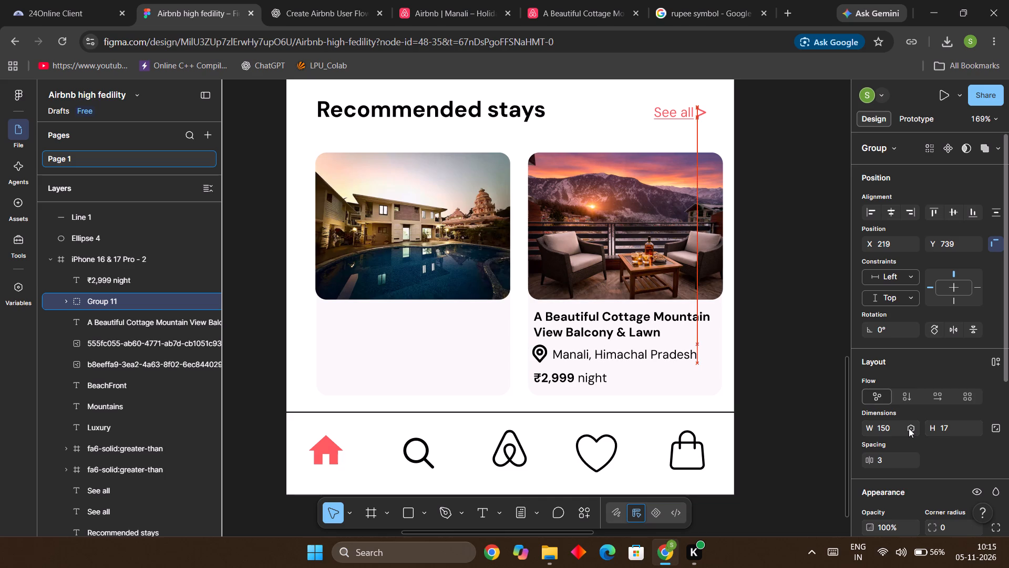
pyautogui.press('Left')
pyautogui.press('Right')
pyautogui.press('Right')
pyautogui.press('Left')
pyautogui.press('Down')
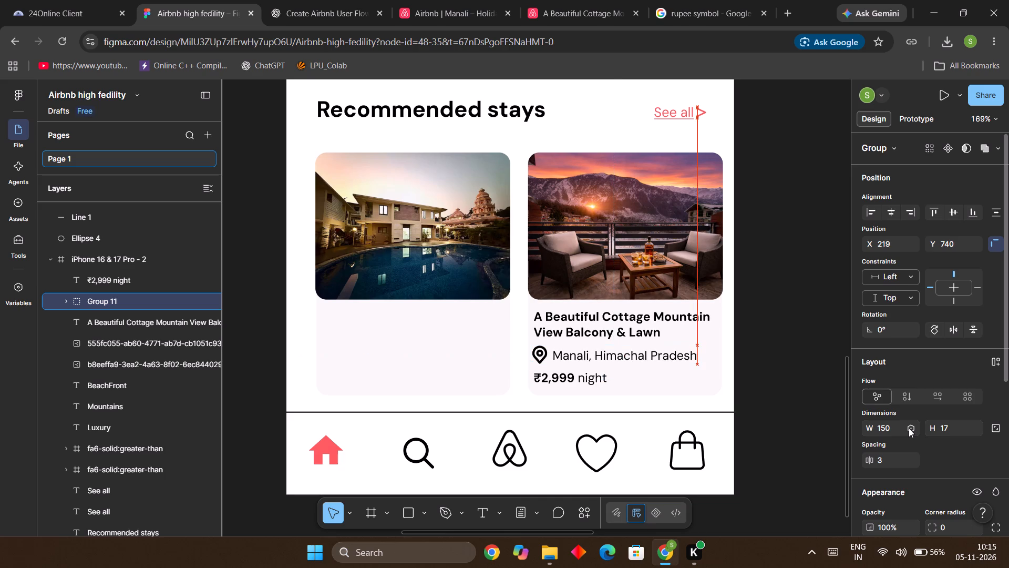
pyautogui.click(785, 310)
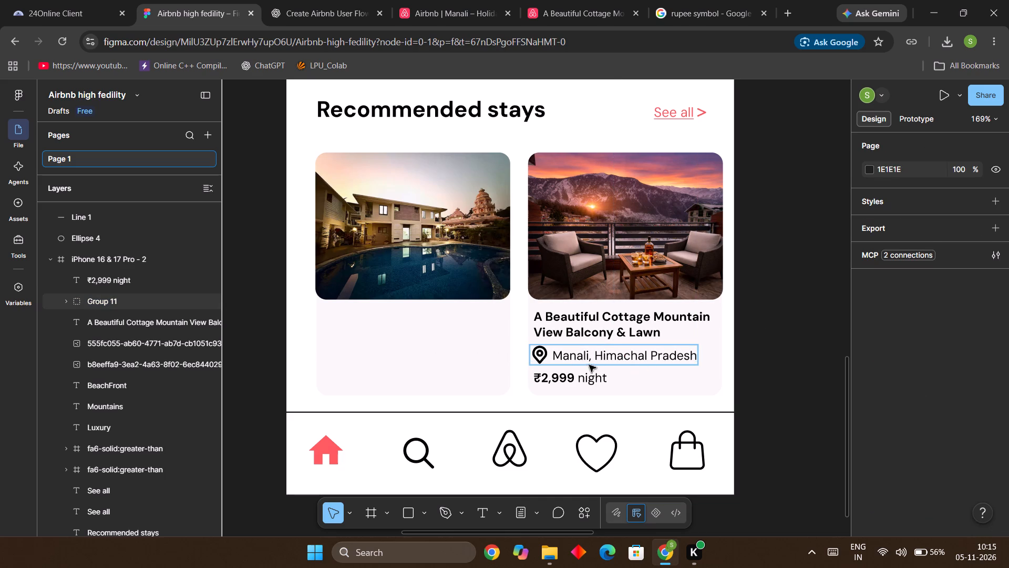
# Set the fill of the "Manali, Himachal Pradesh" text inside its group to medium gray, 818181.
pyautogui.click(563, 361)
pyautogui.doubleClick(557, 359)
pyautogui.click(560, 358)
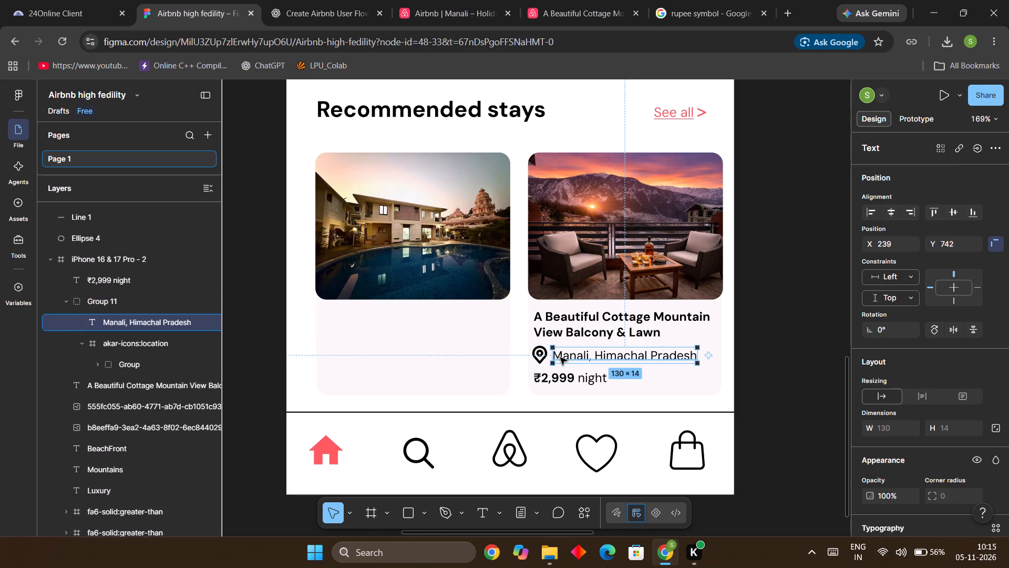
pyautogui.doubleClick(560, 358)
pyautogui.scroll(-2, 943, 418)
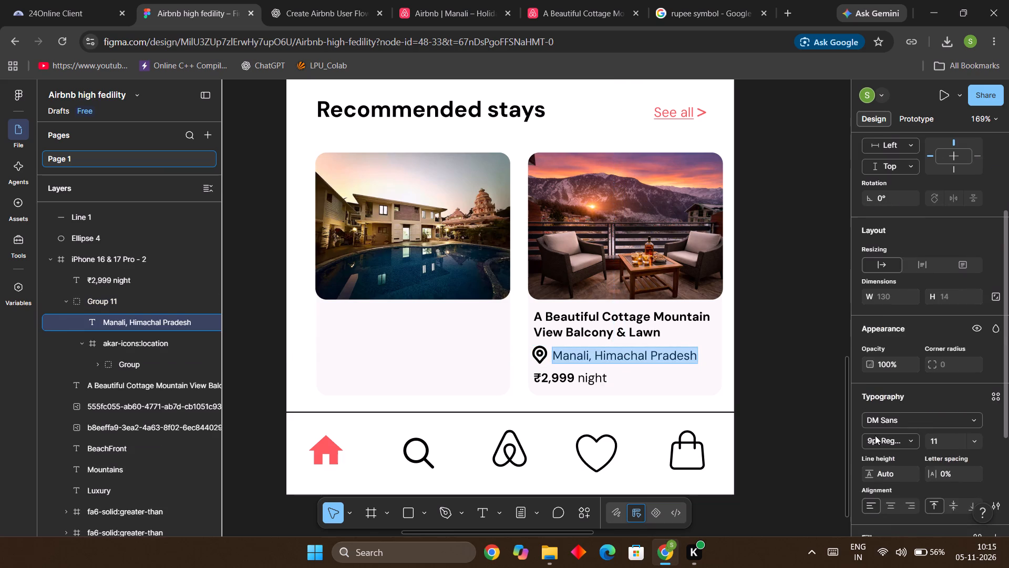
pyautogui.scroll(-5, 864, 462)
pyautogui.click(869, 405)
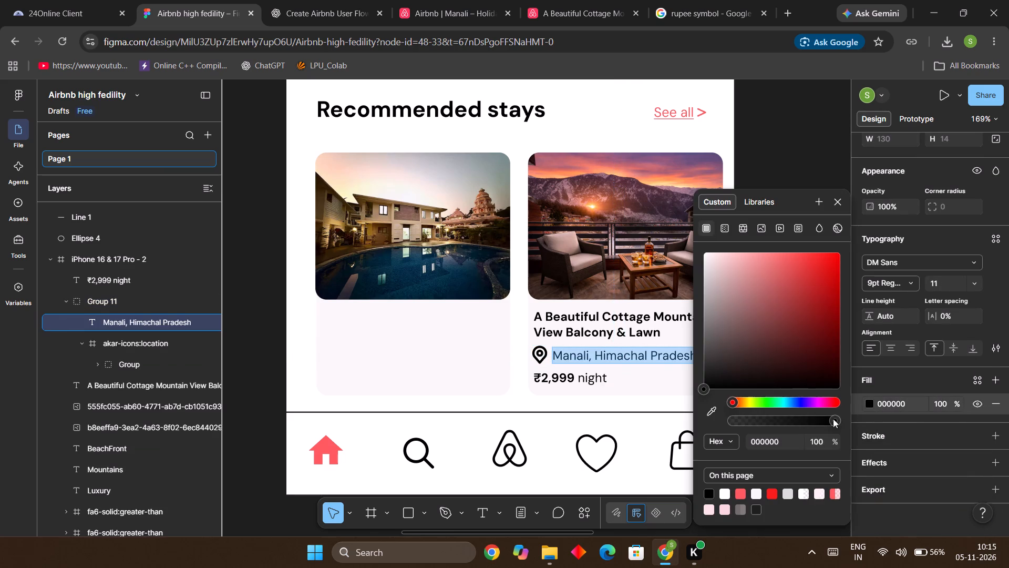
pyautogui.click(725, 489)
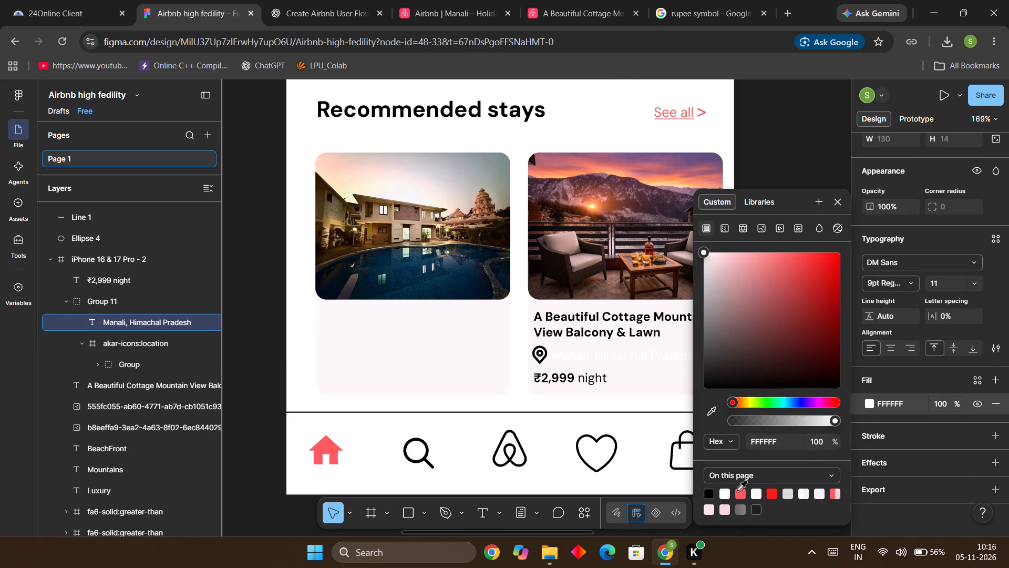
pyautogui.click(756, 490)
pyautogui.click(792, 493)
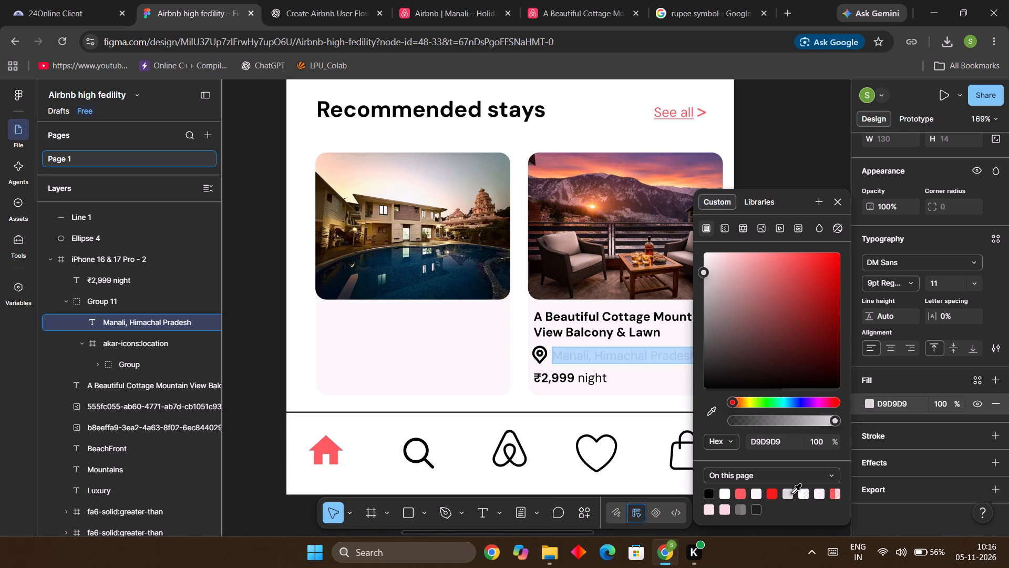
pyautogui.click(792, 493)
pyautogui.moveTo(705, 271); pyautogui.dragTo(704, 294)
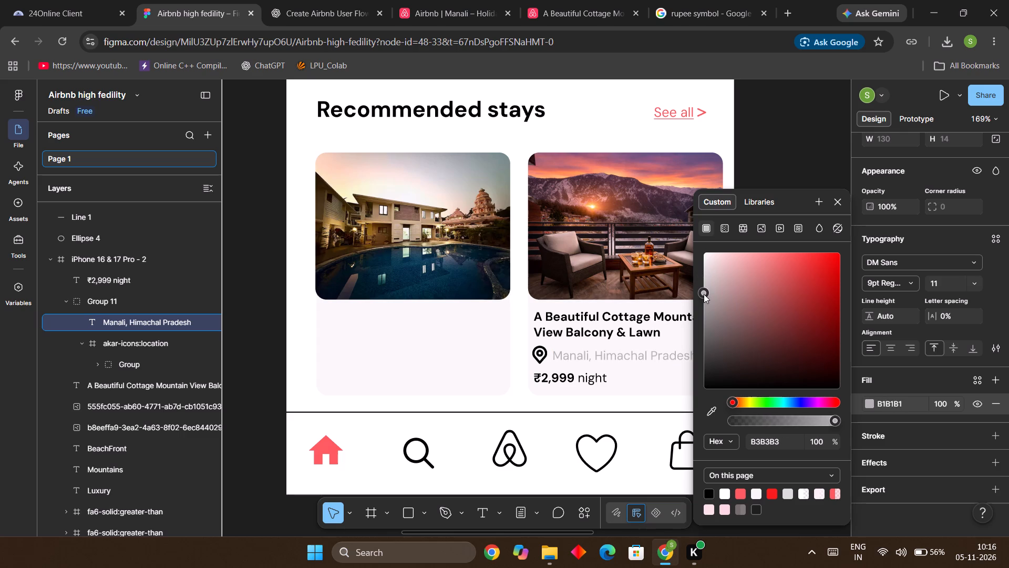
pyautogui.moveTo(704, 294); pyautogui.dragTo(704, 297)
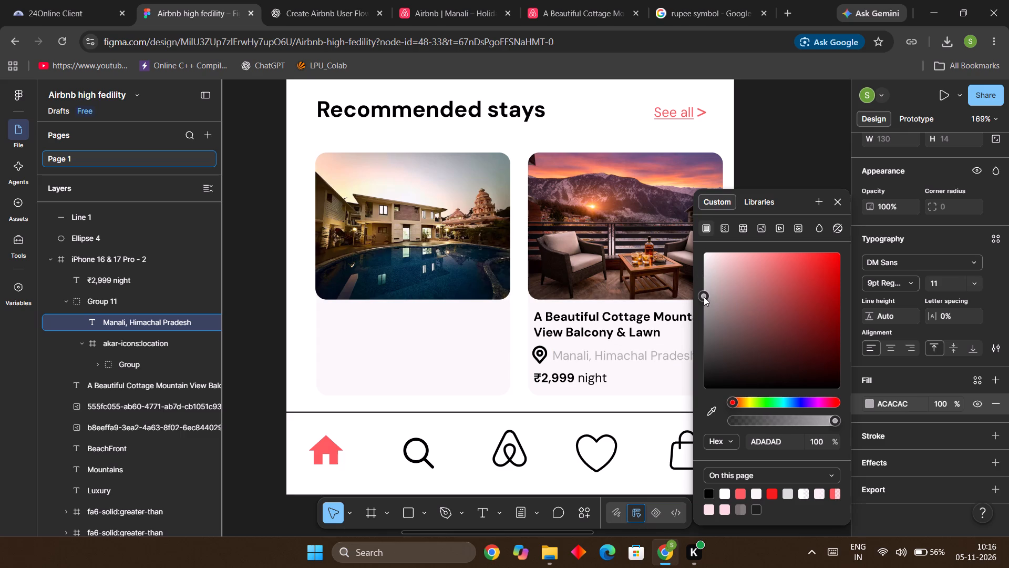
pyautogui.moveTo(704, 297); pyautogui.dragTo(704, 310)
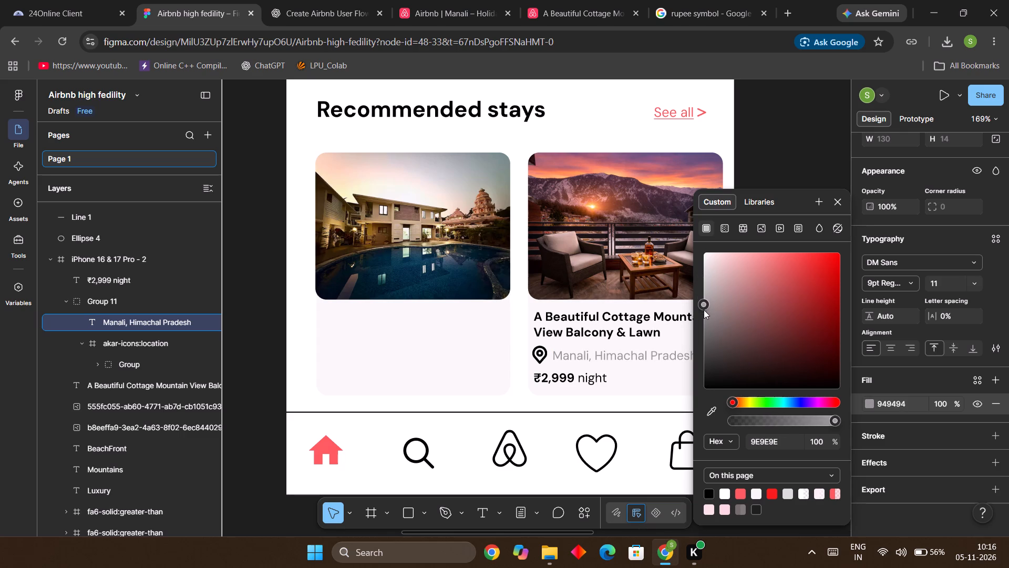
pyautogui.moveTo(704, 310); pyautogui.dragTo(704, 320)
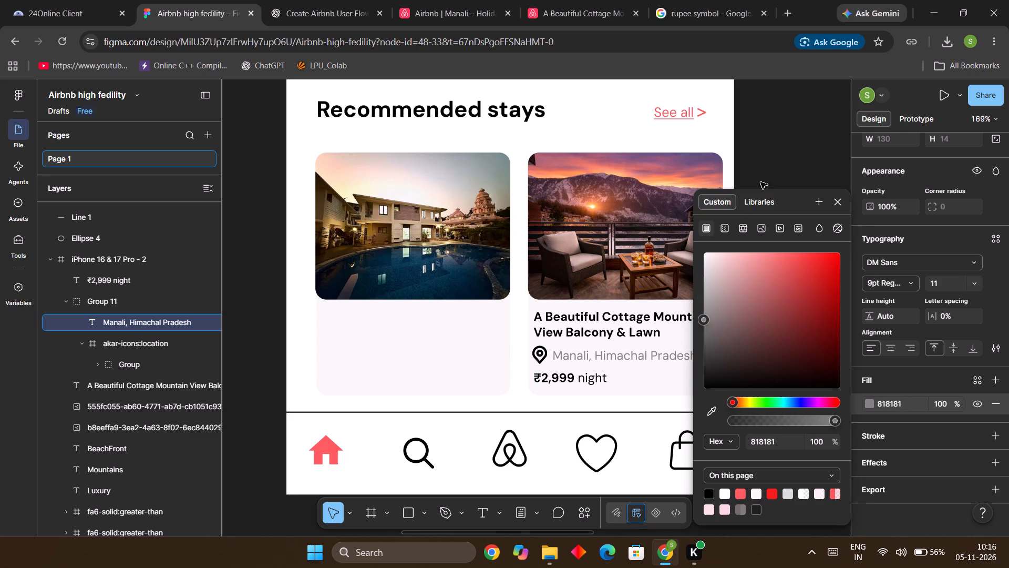
pyautogui.click(782, 166)
pyautogui.click(784, 168)
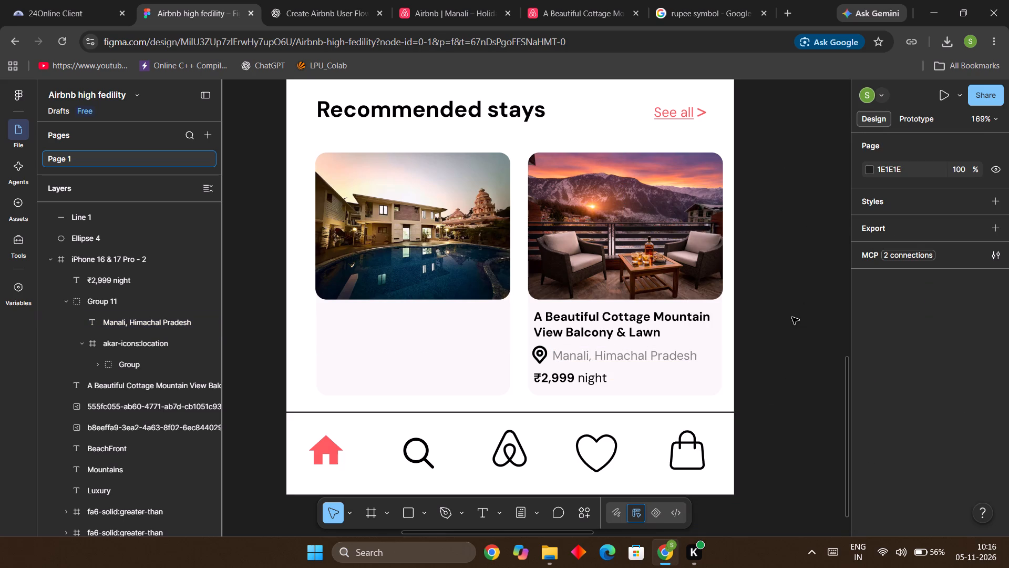
# Examine the home screen layout from the header to the bottom navigation, including the second Recommended stays card.
pyautogui.keyDown('ctrl'); pyautogui.scroll(-7, 792, 317); pyautogui.keyUp('ctrl')
pyautogui.scroll(6, 831, 324)
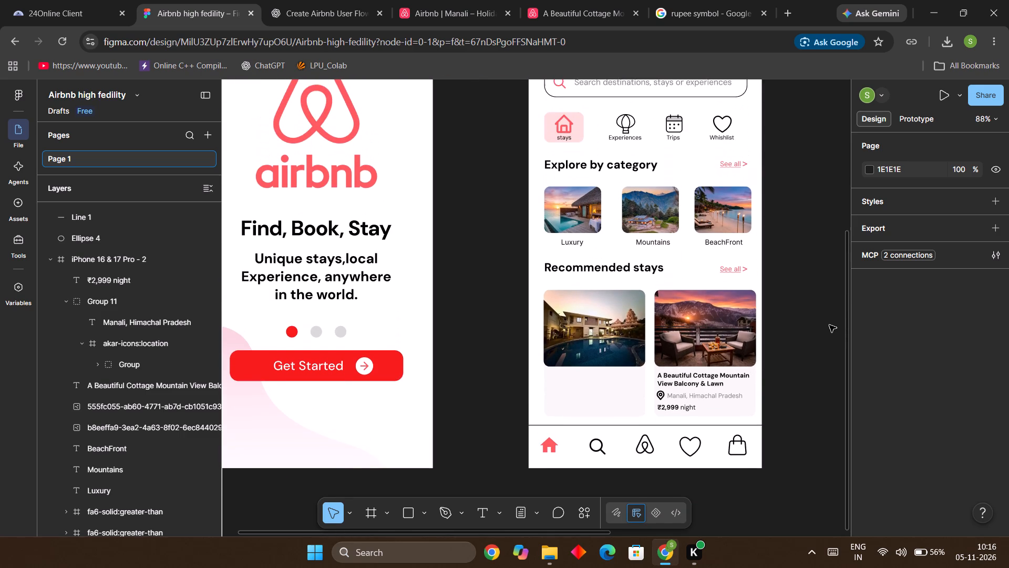
pyautogui.scroll(2, 829, 325)
pyautogui.keyDown('ctrl'); pyautogui.scroll(-3, 829, 325); pyautogui.keyUp('ctrl')
pyautogui.keyDown('ctrl'); pyautogui.scroll(4, 829, 325); pyautogui.keyUp('ctrl')
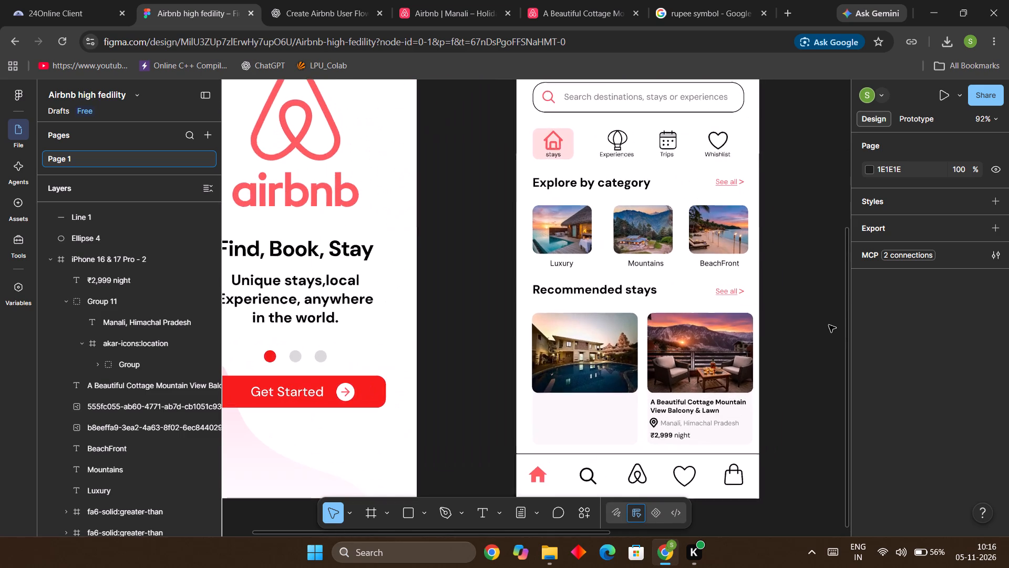
pyautogui.keyDown('ctrl'); pyautogui.scroll(2, 793, 362); pyautogui.keyUp('ctrl')
pyautogui.scroll(2, 793, 362)
pyautogui.scroll(-3, 793, 362)
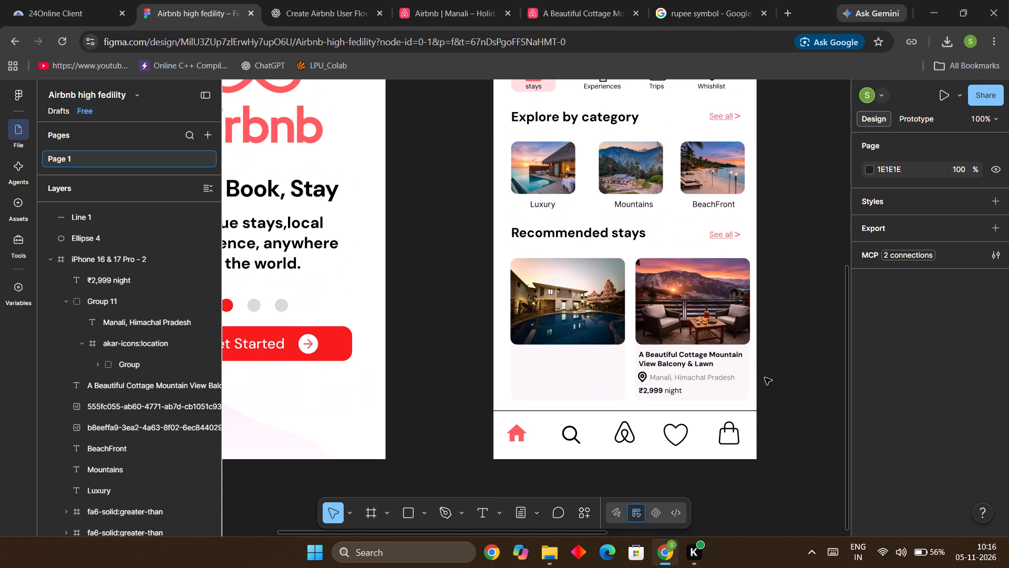
pyautogui.scroll(2, 765, 378)
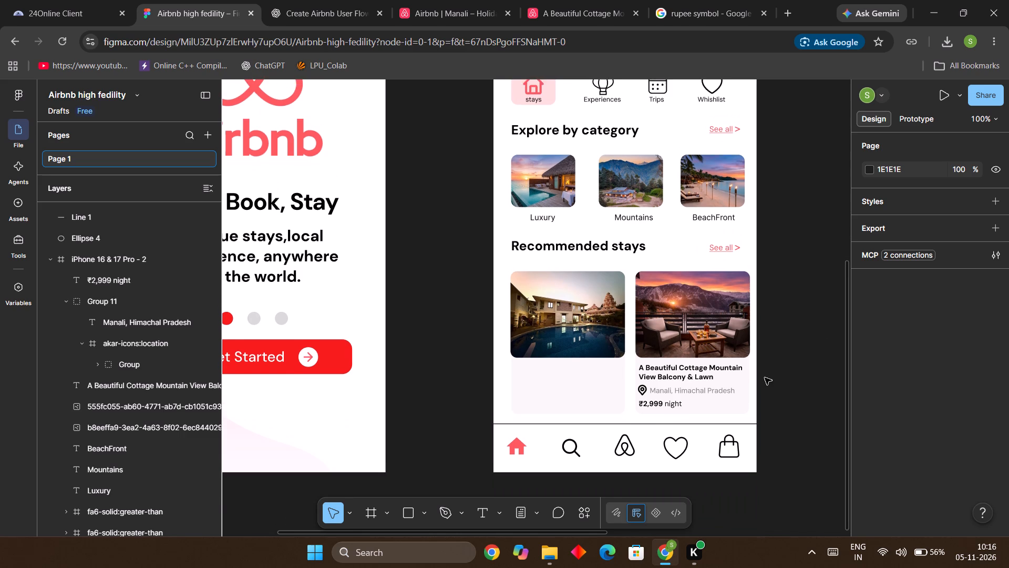
pyautogui.scroll(11, 765, 378)
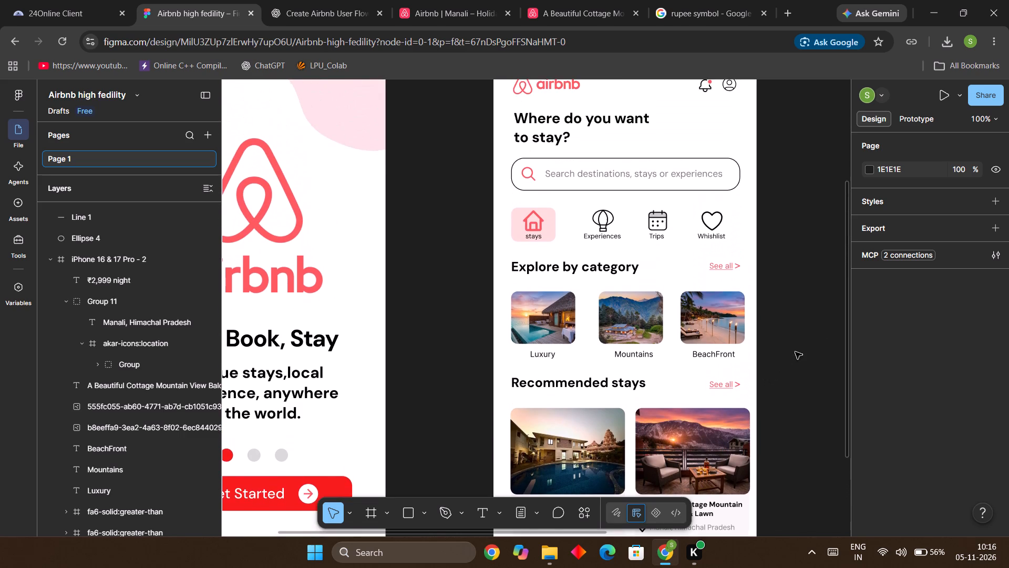
pyautogui.scroll(6, 795, 352)
pyautogui.scroll(-5, 795, 352)
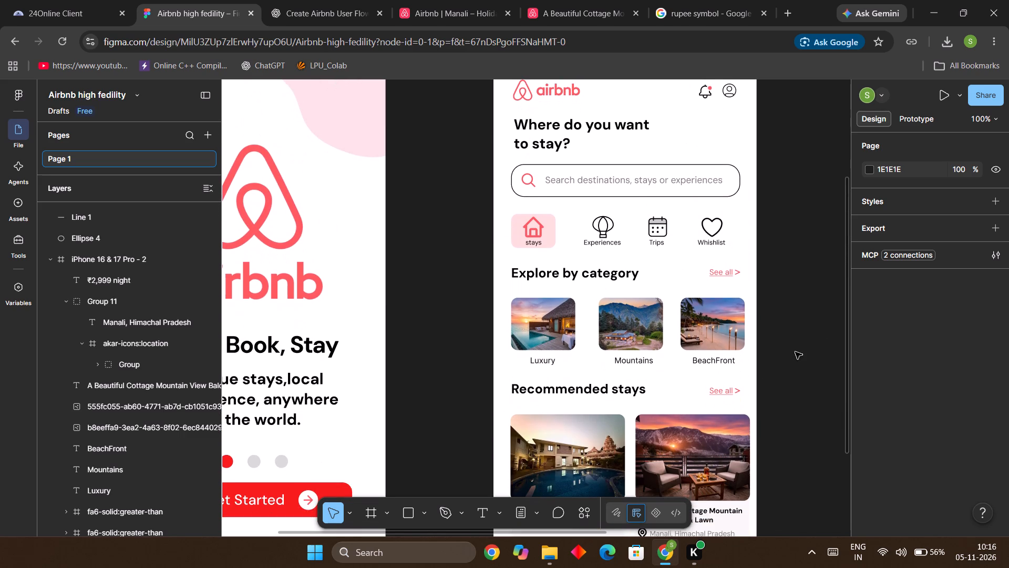
pyautogui.scroll(-5, 770, 358)
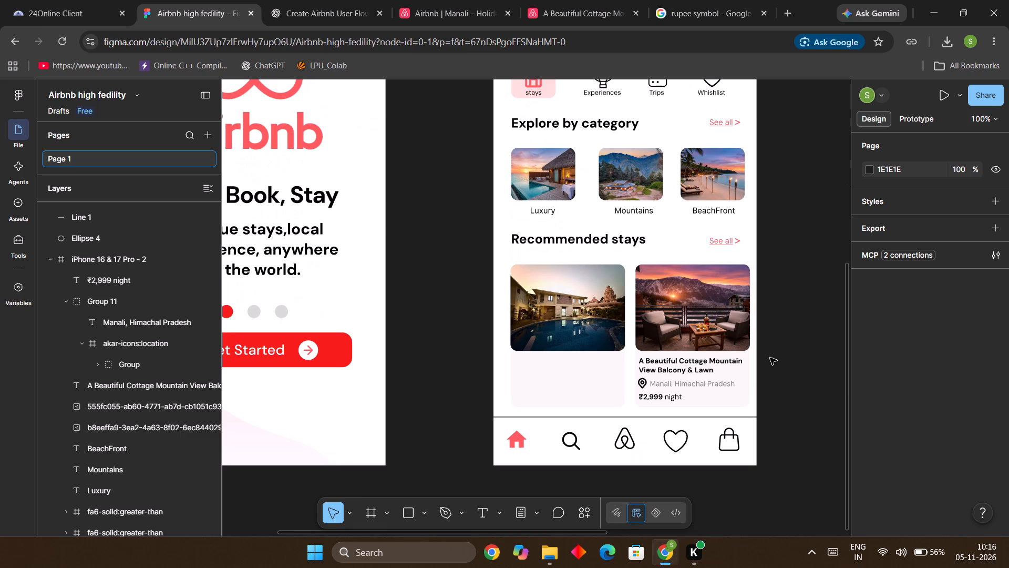
pyautogui.scroll(-1, 783, 383)
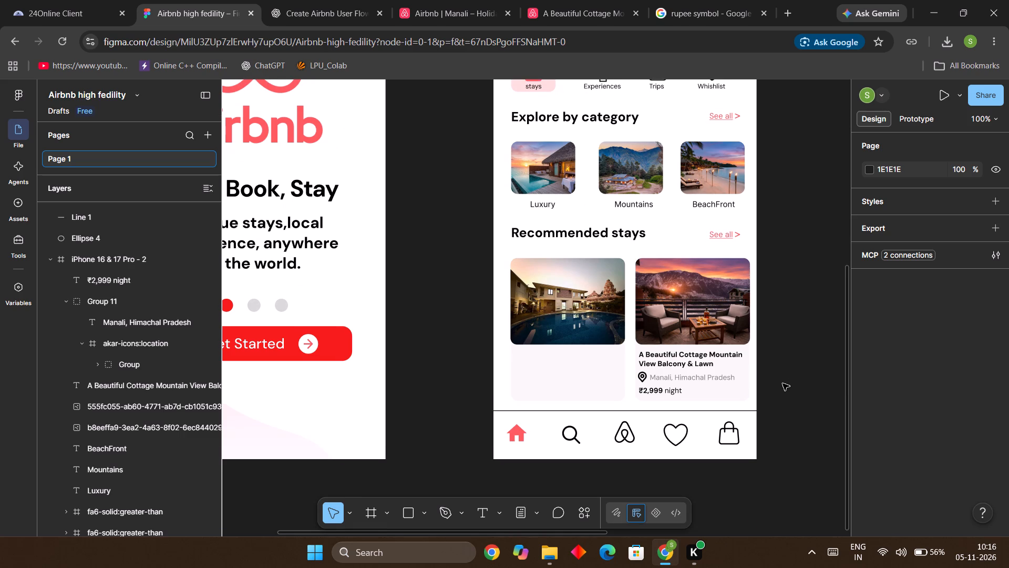
# Compare the Recommended stays cards on the home screen with the cards in the reference design beside it.
pyautogui.scroll(-5, 783, 383)
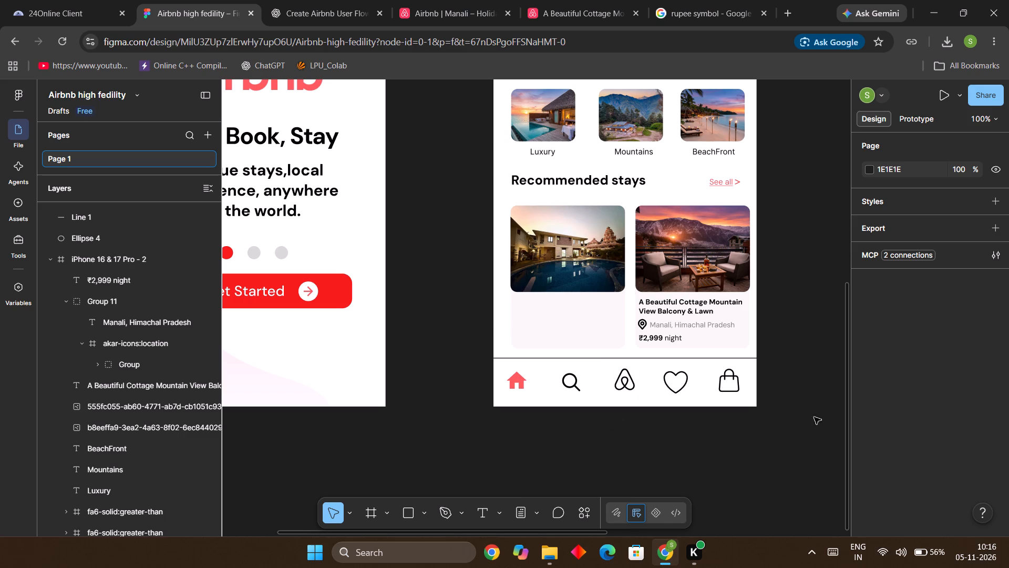
pyautogui.press('Right')
pyautogui.press('Right')
pyautogui.press('Right')
pyautogui.press('Right')
pyautogui.press('Right')
pyautogui.press('Right')
pyautogui.press('Right')
pyautogui.press('Right')
pyautogui.press('Right')
pyautogui.press('Right')
pyautogui.press('Right')
pyautogui.press('Right')
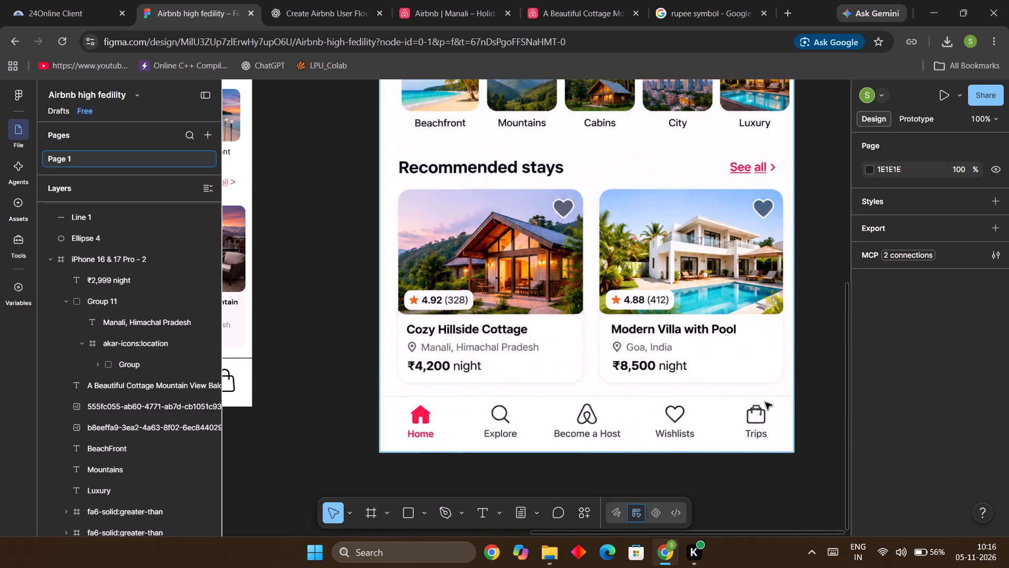
pyautogui.press('Left')
pyautogui.press('Left')
pyautogui.press('Left')
pyautogui.press('Left')
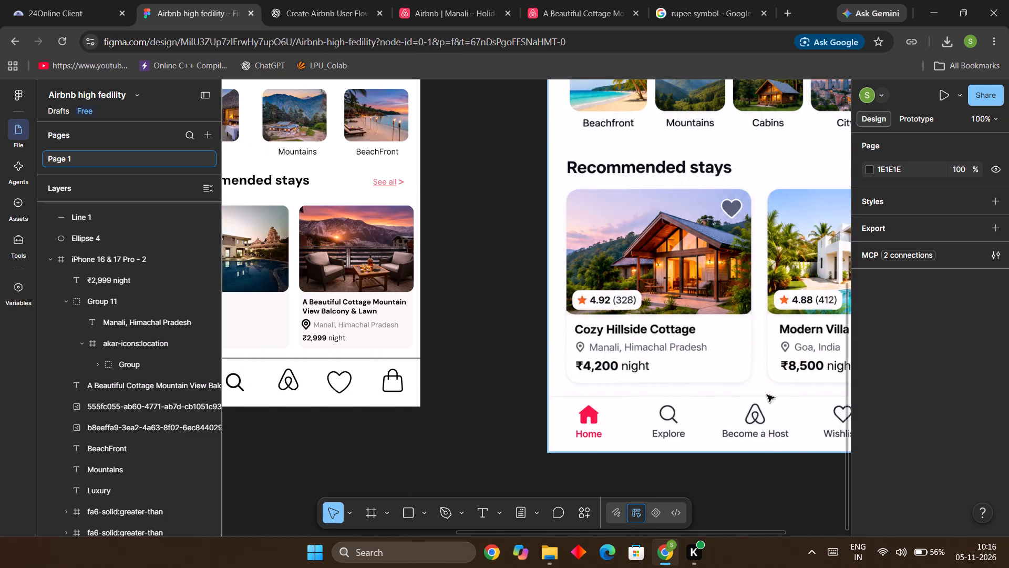
pyautogui.press('Left')
pyautogui.press('Left')
pyautogui.press('Left')
pyautogui.press('Left')
pyautogui.press('Left')
pyautogui.press('Left')
pyautogui.press('Left')
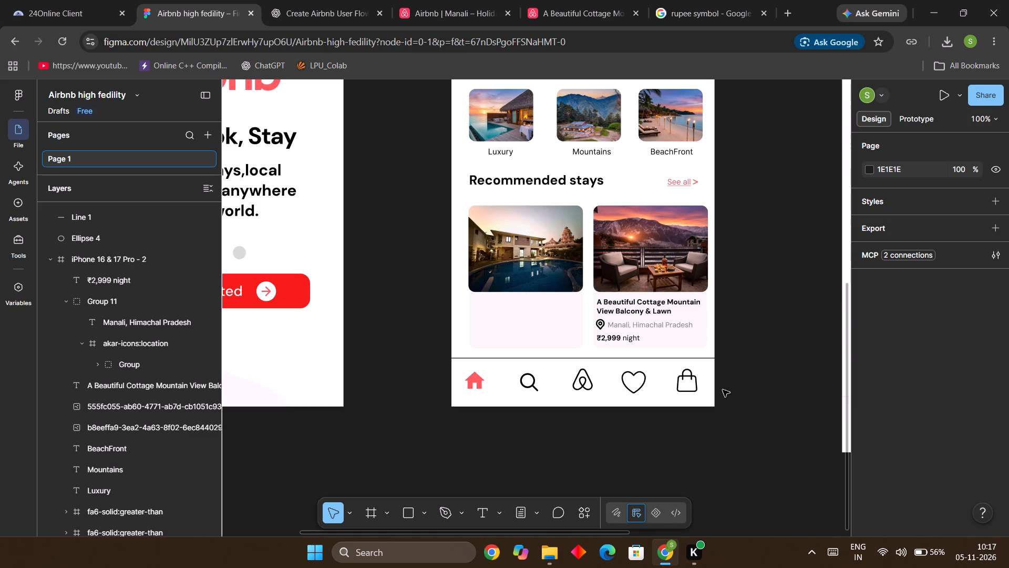
# Switch to the Airbnb website and reopen the recent search for homes in Goa, 13–14 Nov.
pyautogui.click(571, 9)
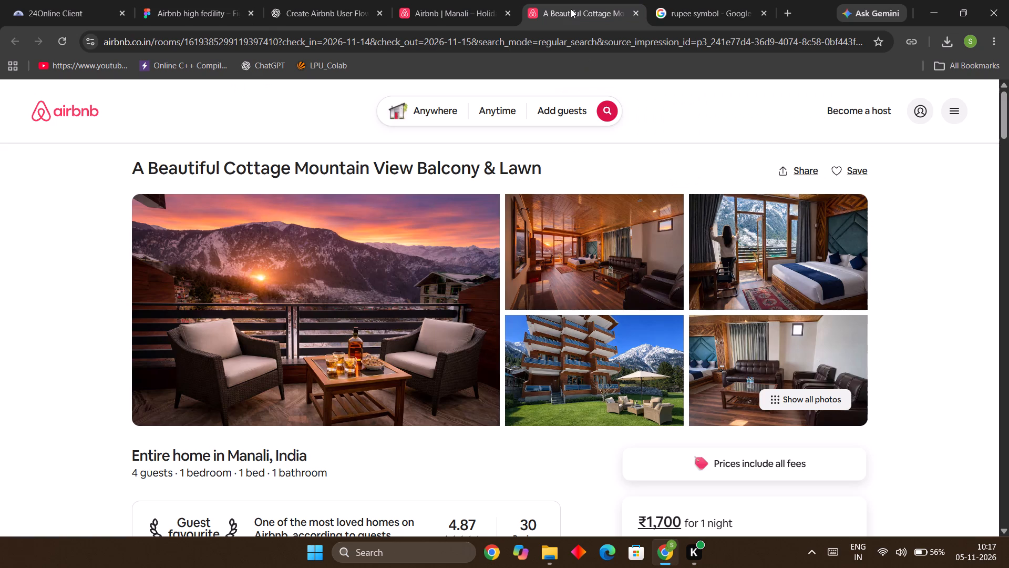
pyautogui.scroll(6, 448, 210)
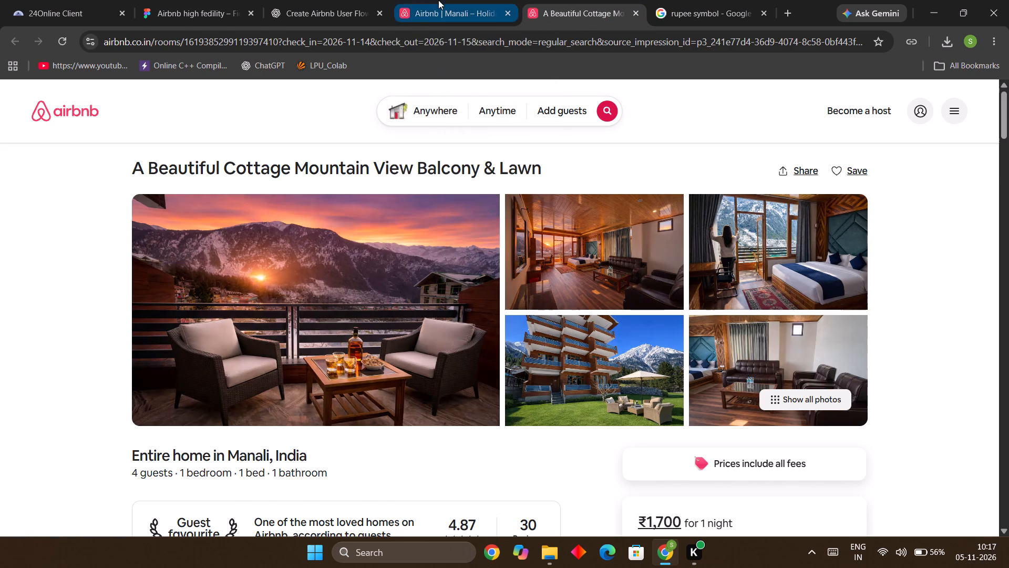
pyautogui.click(438, 0)
pyautogui.scroll(14, 369, 220)
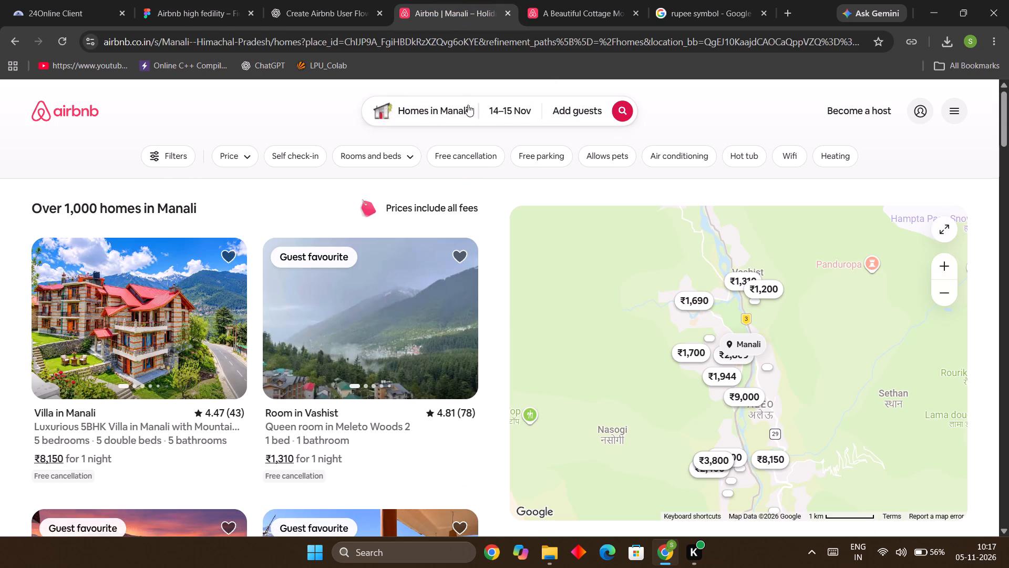
pyautogui.click(17, 44)
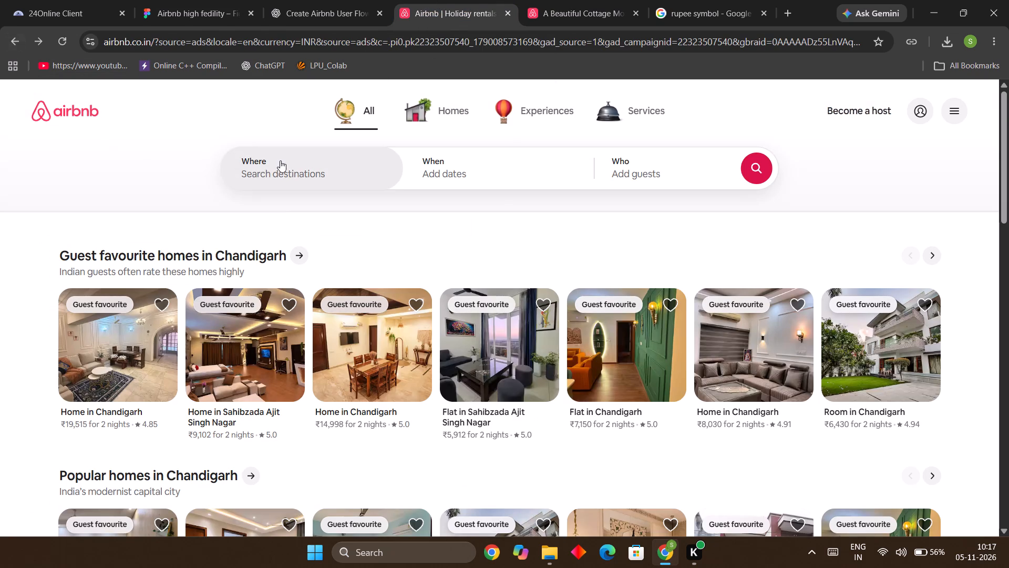
pyautogui.click(284, 162)
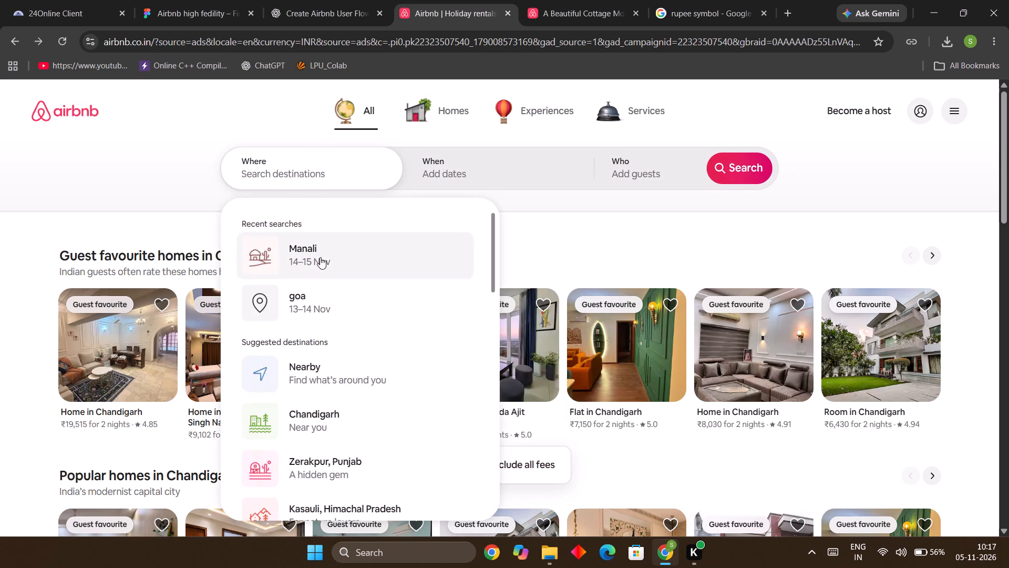
pyautogui.click(322, 303)
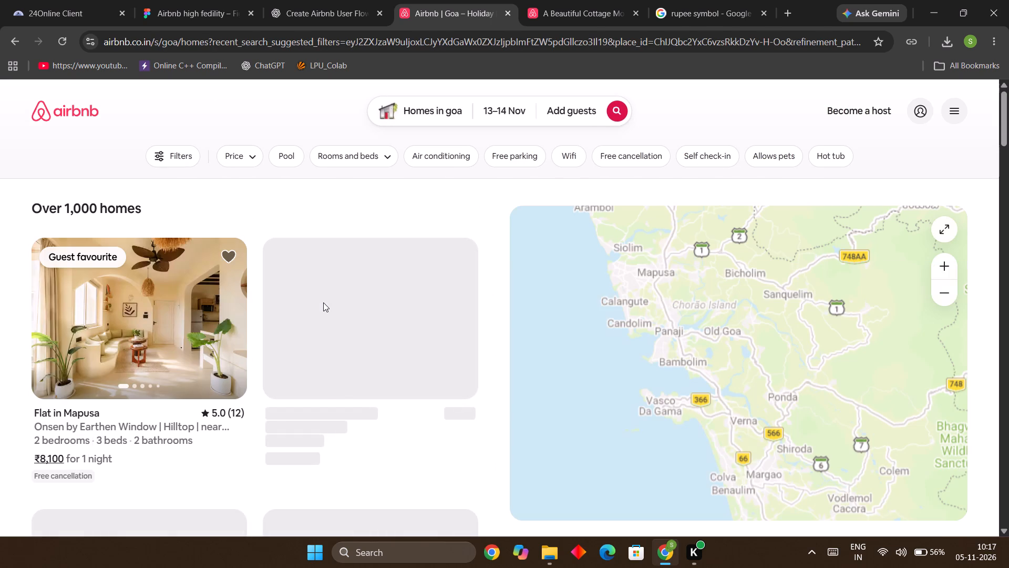
# Examine the first page of Goa home listings for a property suited to the first Recommended stays card.
pyautogui.scroll(-16, 394, 295)
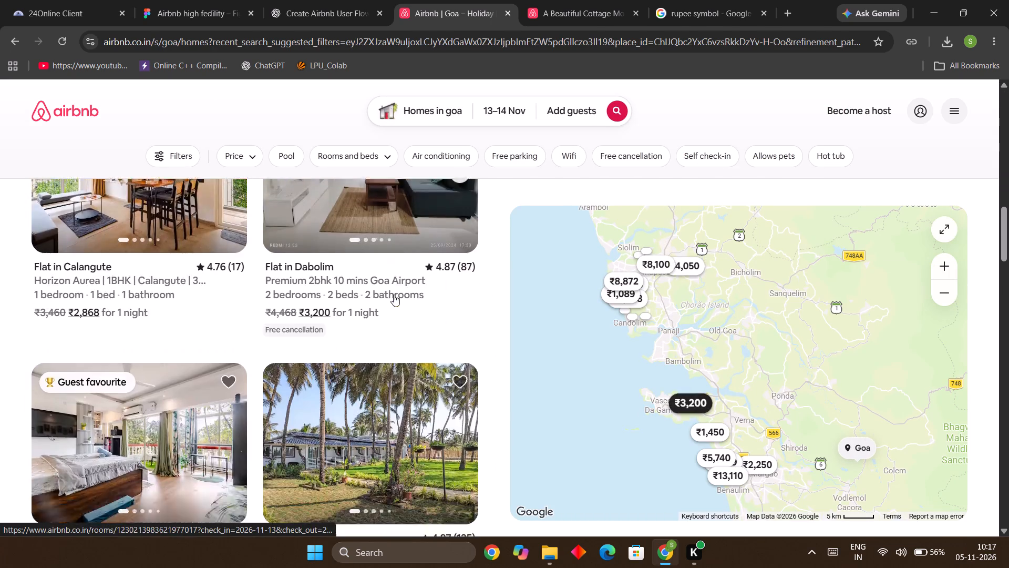
pyautogui.scroll(-15, 394, 295)
pyautogui.scroll(-7, 394, 295)
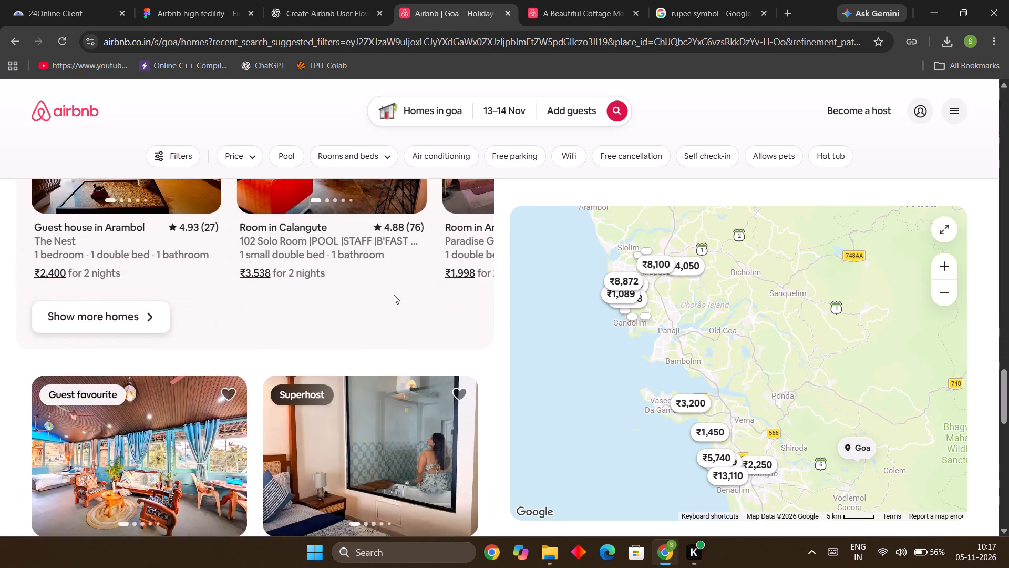
pyautogui.scroll(-11, 394, 295)
pyautogui.scroll(3, 394, 295)
# Open page 2 of the Goa results and examine its listings for a matching pool property.
pyautogui.click(209, 322)
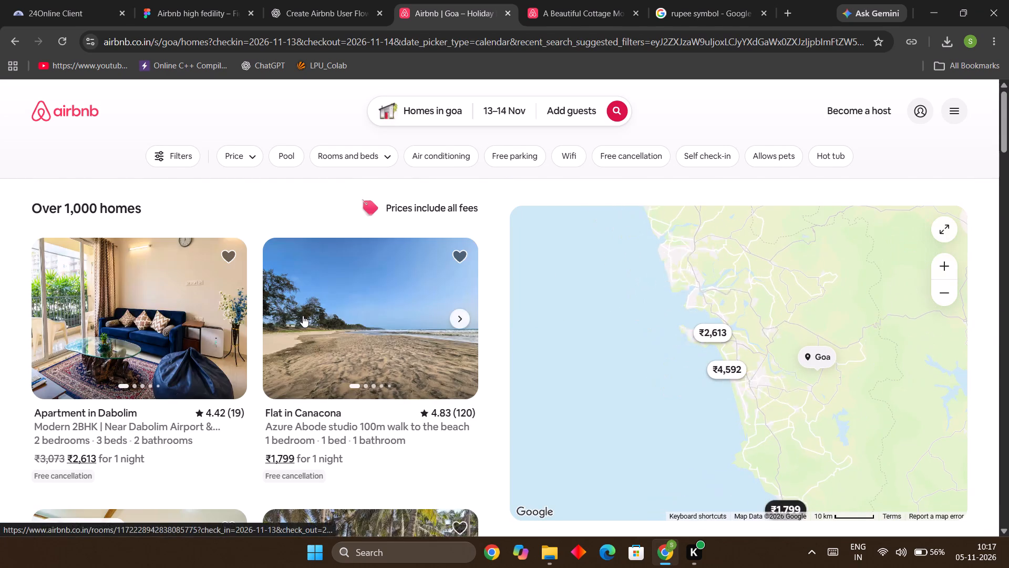
pyautogui.scroll(-11, 303, 316)
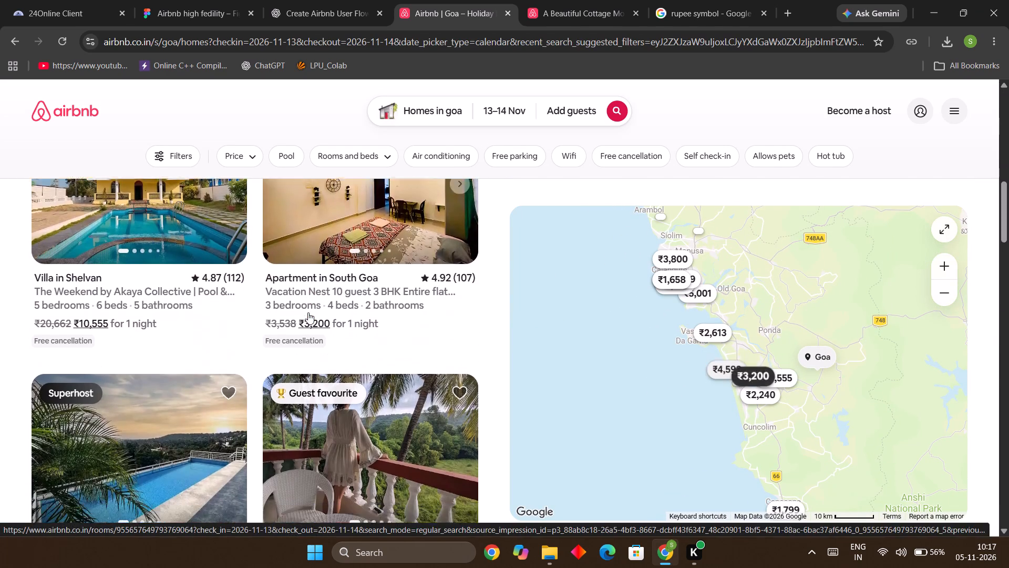
pyautogui.scroll(-10, 308, 312)
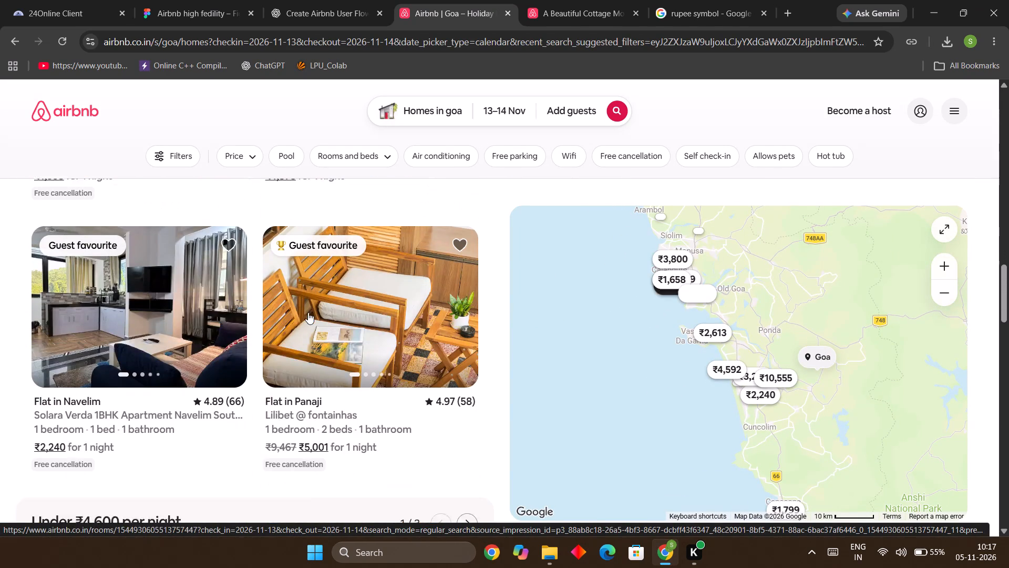
pyautogui.scroll(-9, 308, 312)
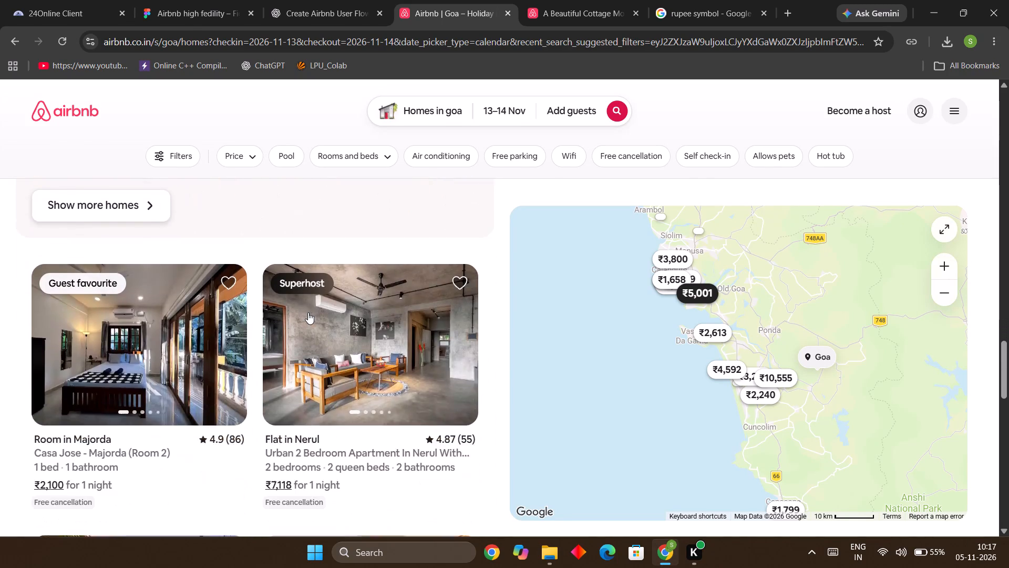
pyautogui.scroll(-9, 308, 312)
pyautogui.scroll(3, 308, 312)
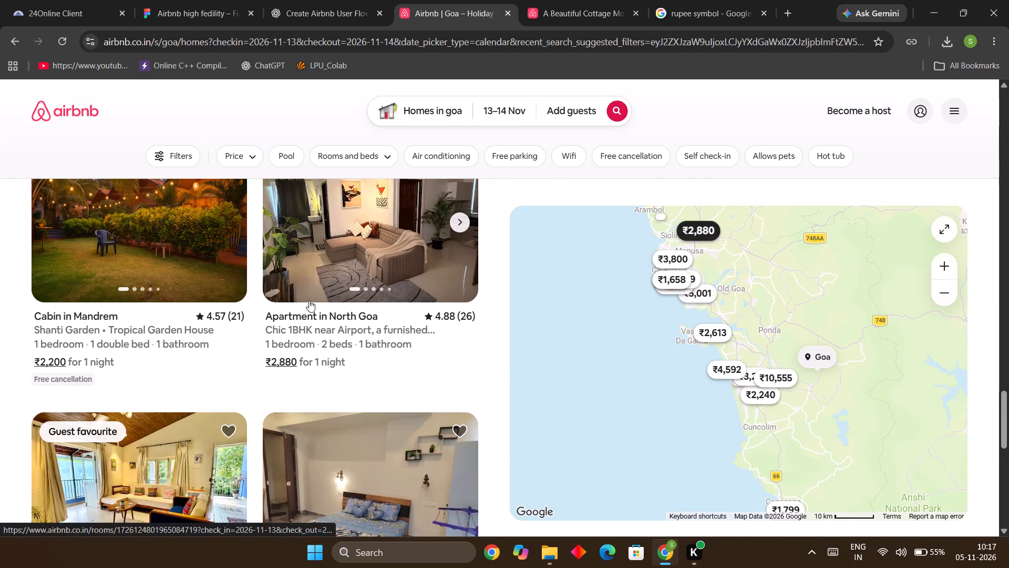
pyautogui.scroll(-8, 309, 300)
pyautogui.scroll(10, 309, 300)
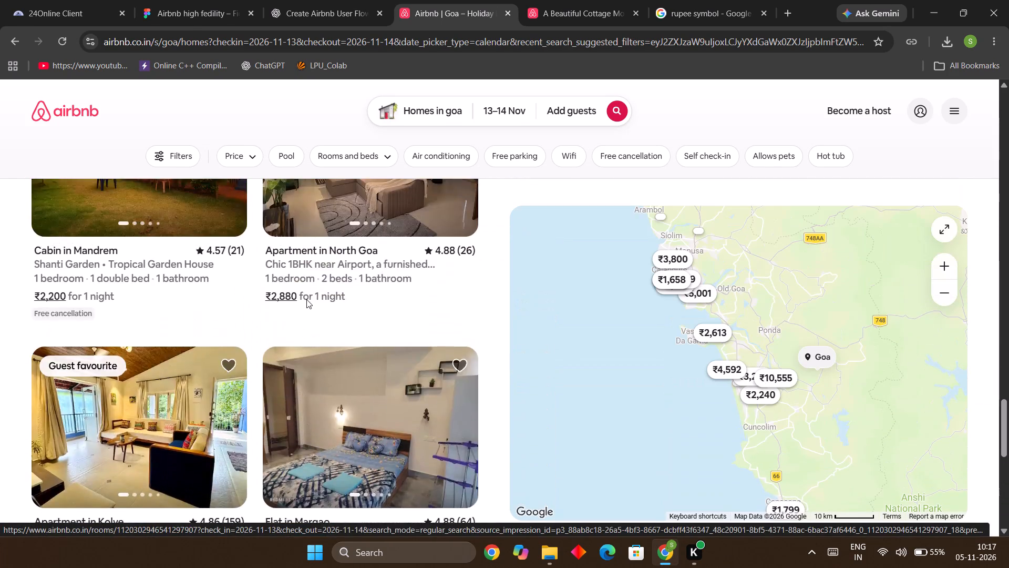
pyautogui.scroll(15, 306, 299)
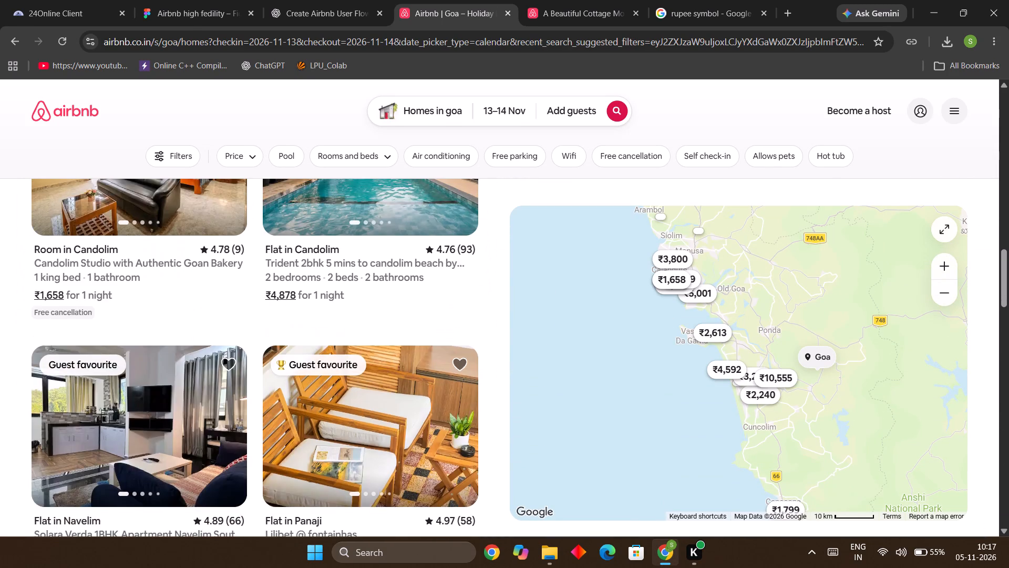
pyautogui.scroll(2, 306, 299)
# Switch back to the Figma design to check the photo in the first Recommended stays card.
pyautogui.click(338, 0)
pyautogui.click(223, 0)
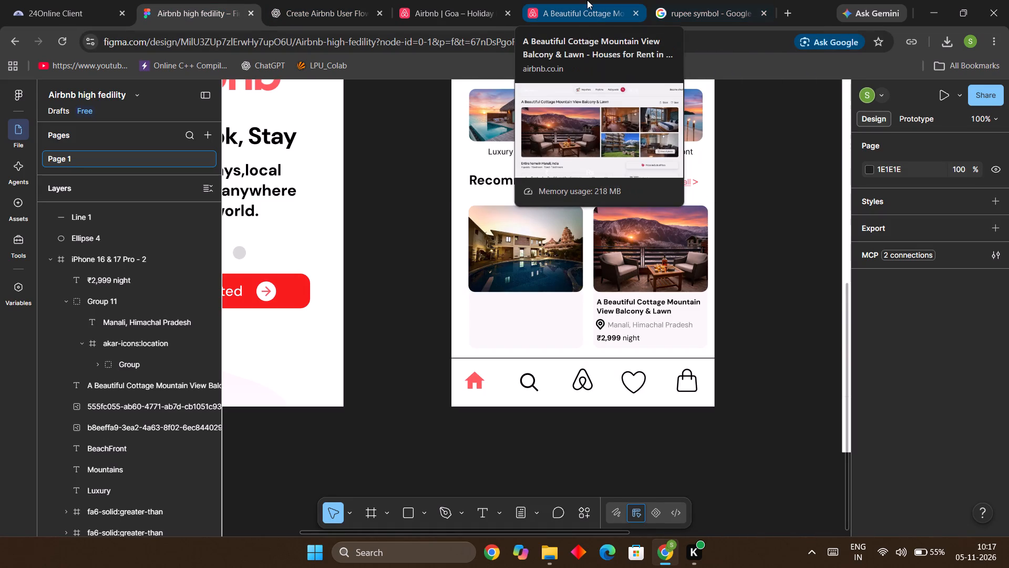
# Return to the Airbnb website and re-examine all the Goa listings on page 2.
pyautogui.click(439, 0)
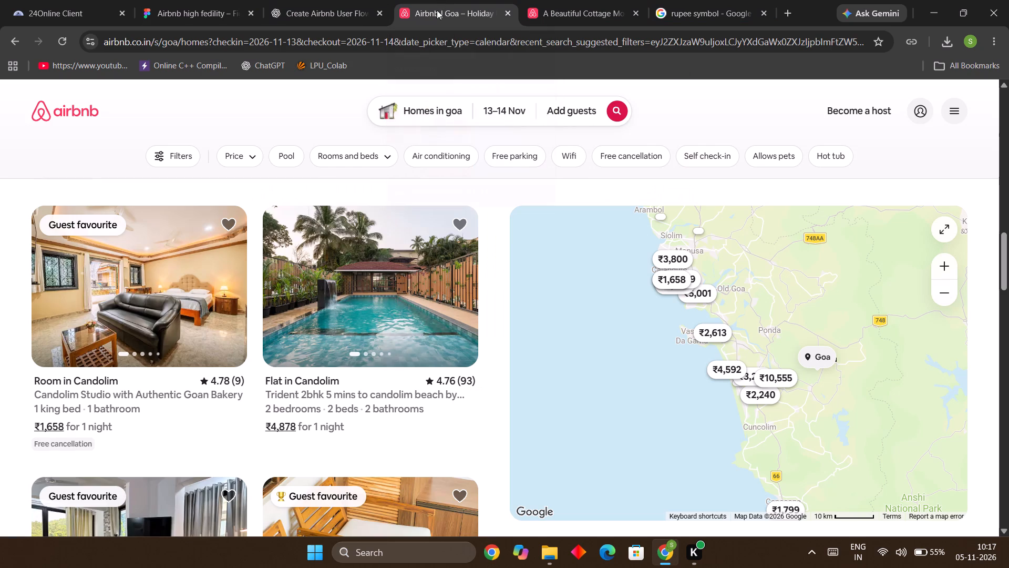
pyautogui.scroll(3, 304, 265)
pyautogui.scroll(-5, 304, 265)
pyautogui.scroll(12, 304, 265)
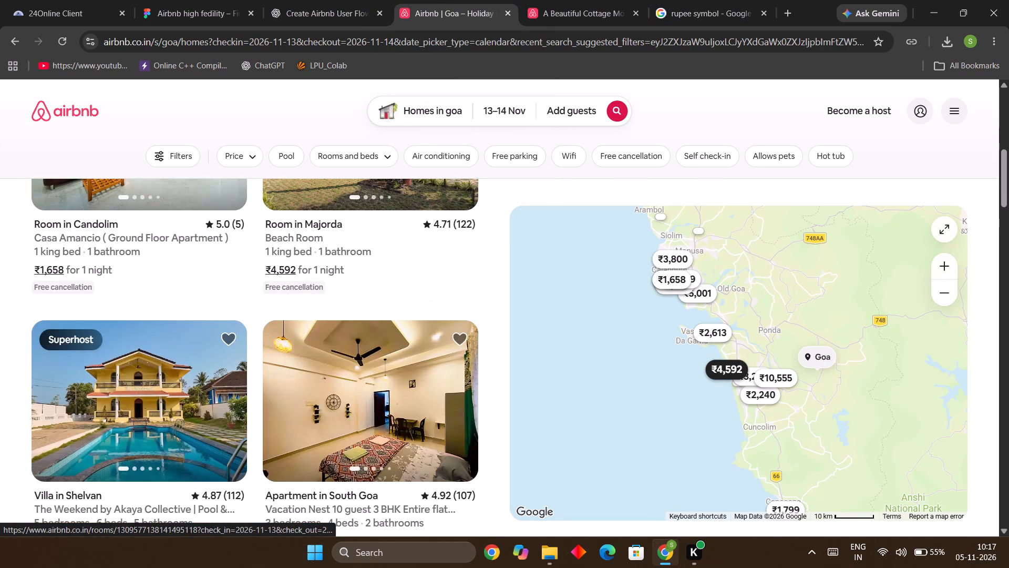
pyautogui.scroll(12, 305, 273)
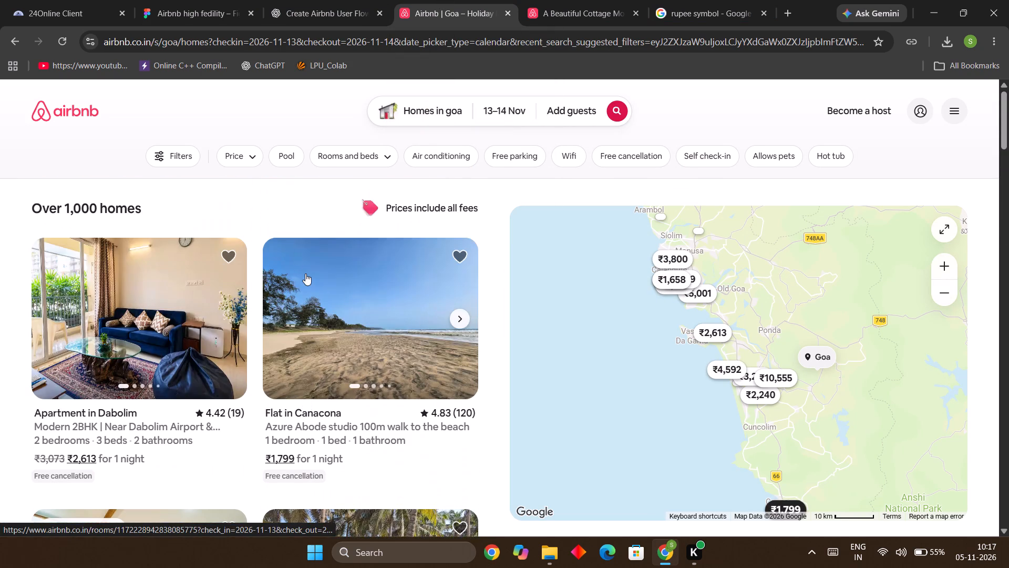
pyautogui.scroll(2, 305, 273)
pyautogui.scroll(-15, 305, 273)
pyautogui.scroll(1, 305, 273)
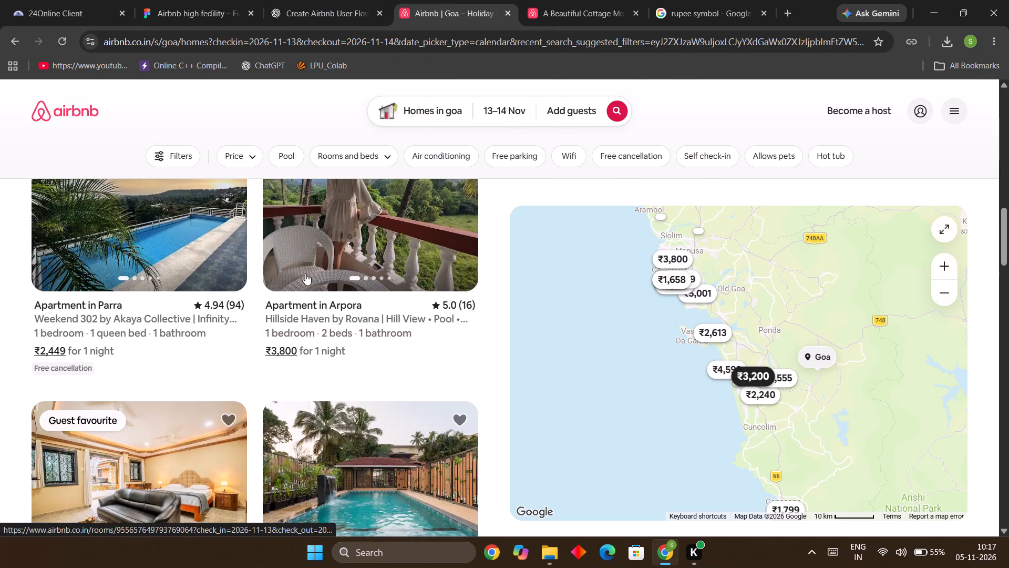
pyautogui.scroll(-2, 305, 273)
pyautogui.scroll(2, 305, 273)
pyautogui.scroll(-5, 305, 273)
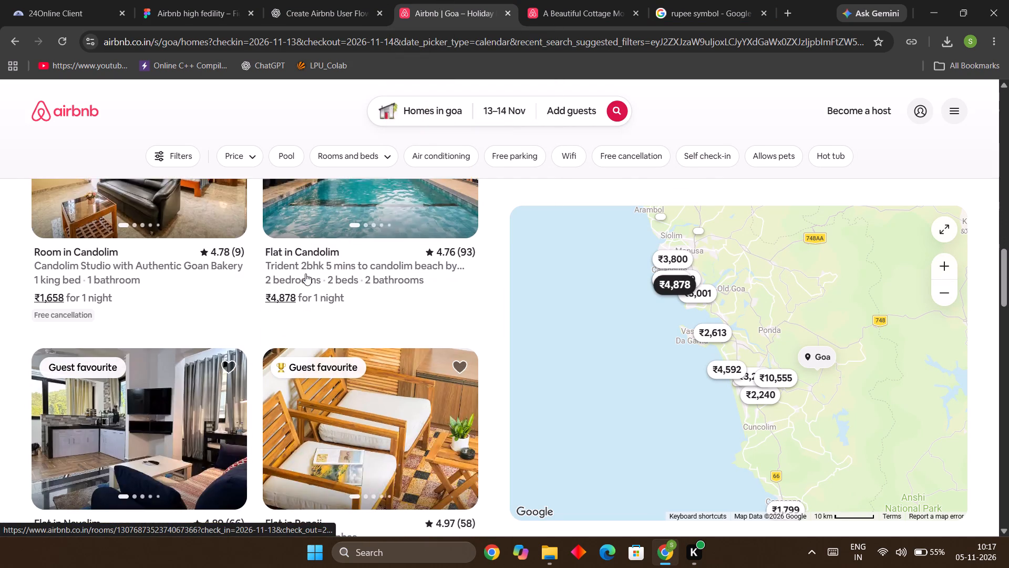
pyautogui.scroll(-10, 305, 273)
pyautogui.scroll(1, 305, 273)
pyautogui.scroll(-8, 305, 273)
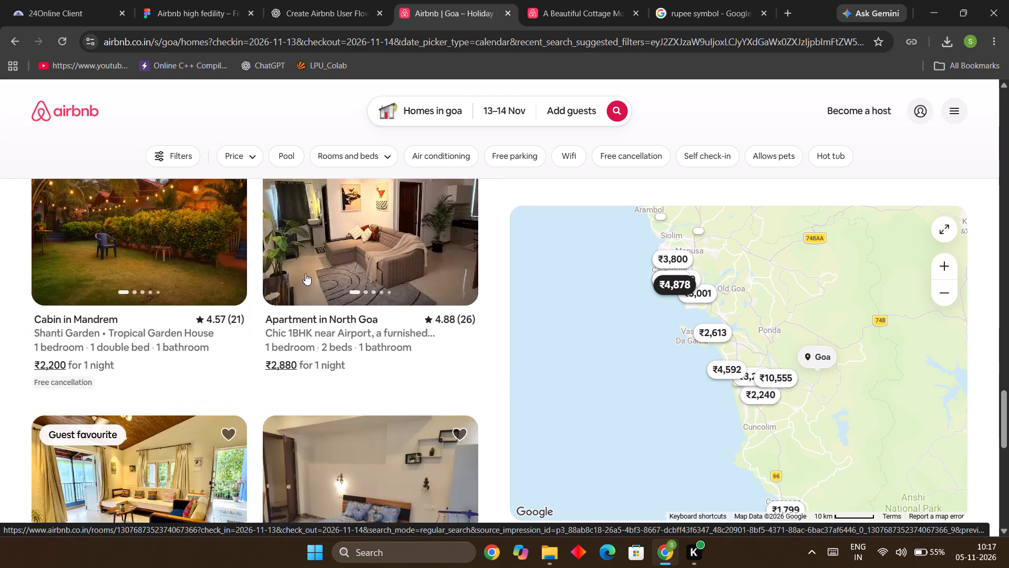
pyautogui.scroll(-9, 305, 273)
pyautogui.scroll(4, 305, 273)
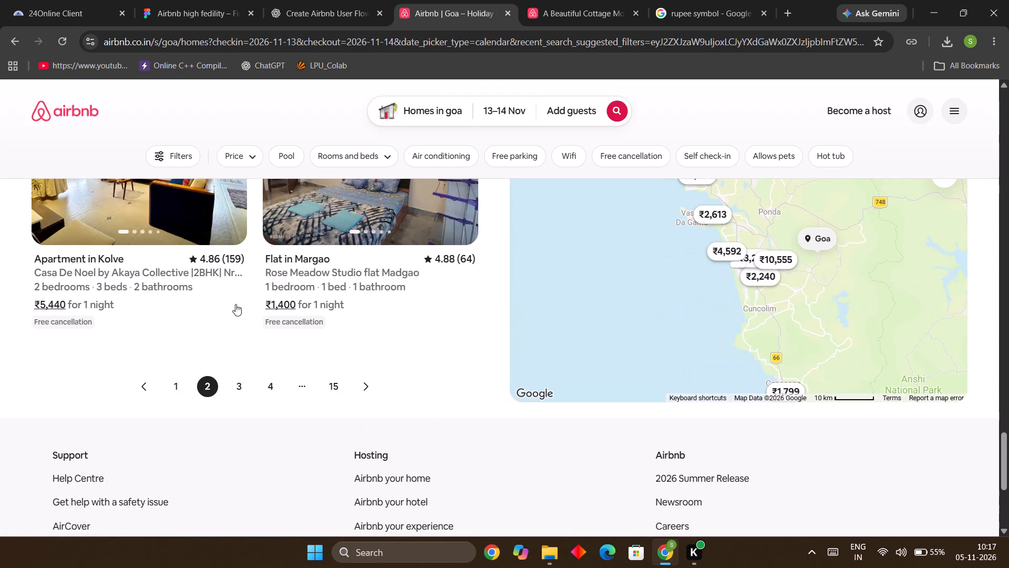
# Open page 3 of the Goa results and examine its listings for the property pictured in the first Recommended stays card.
pyautogui.click(232, 379)
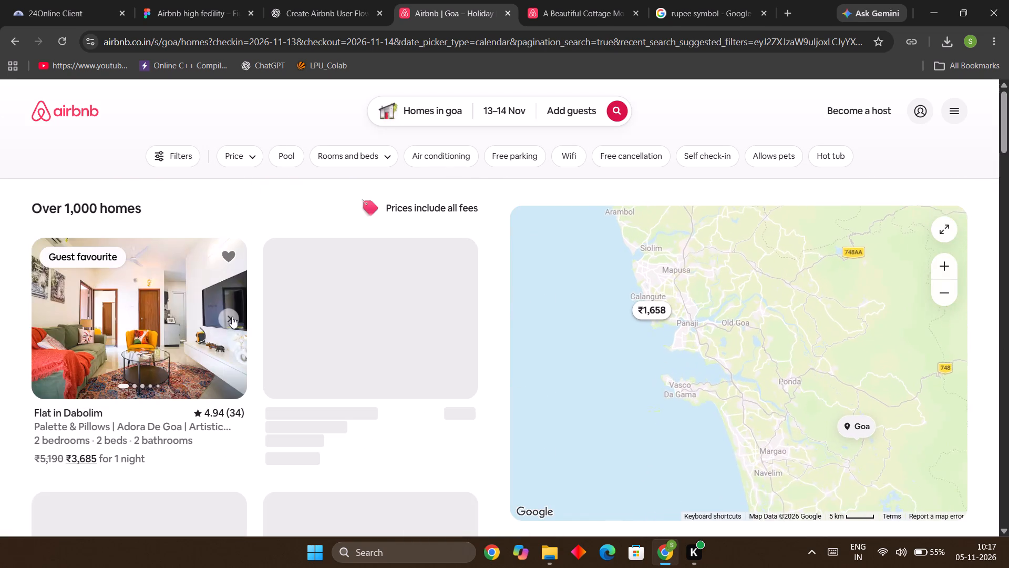
pyautogui.scroll(-7, 232, 317)
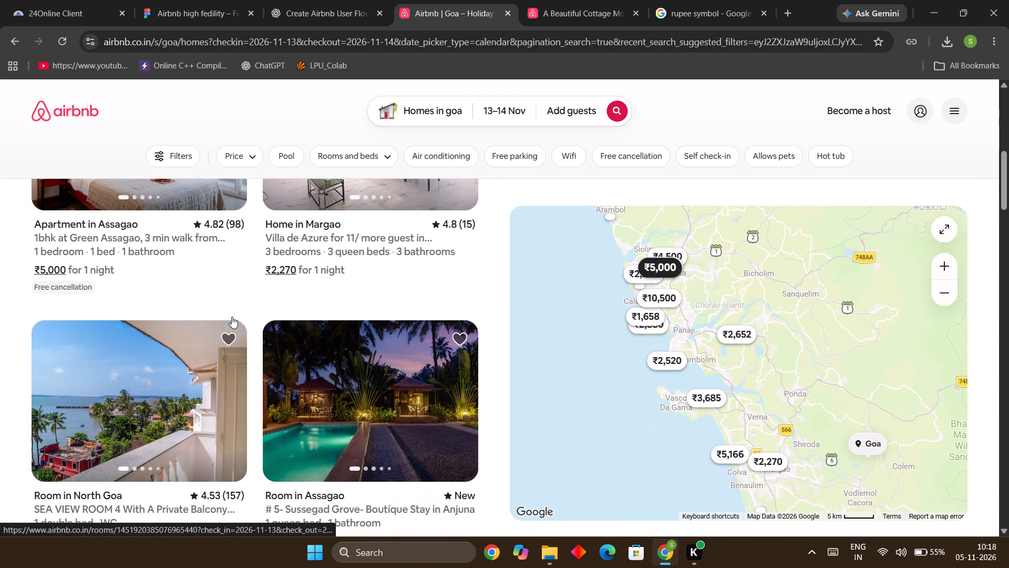
pyautogui.scroll(-3, 232, 317)
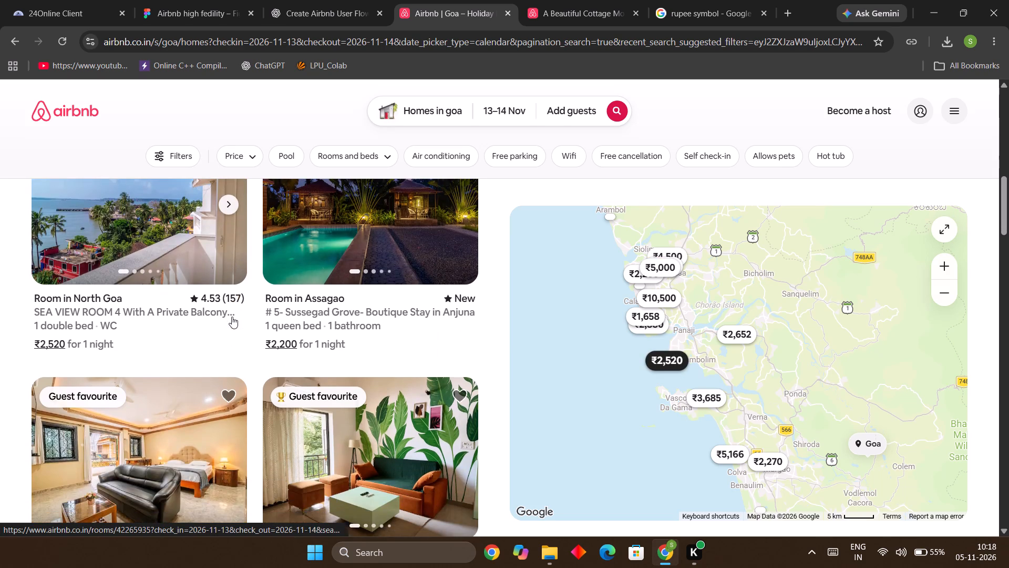
pyautogui.scroll(-8, 232, 317)
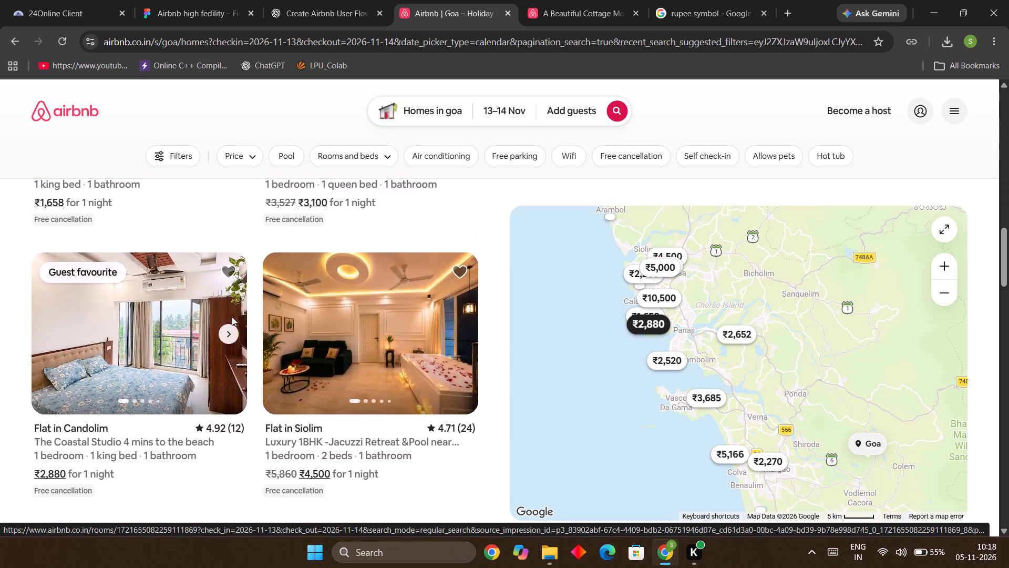
pyautogui.scroll(-10, 232, 317)
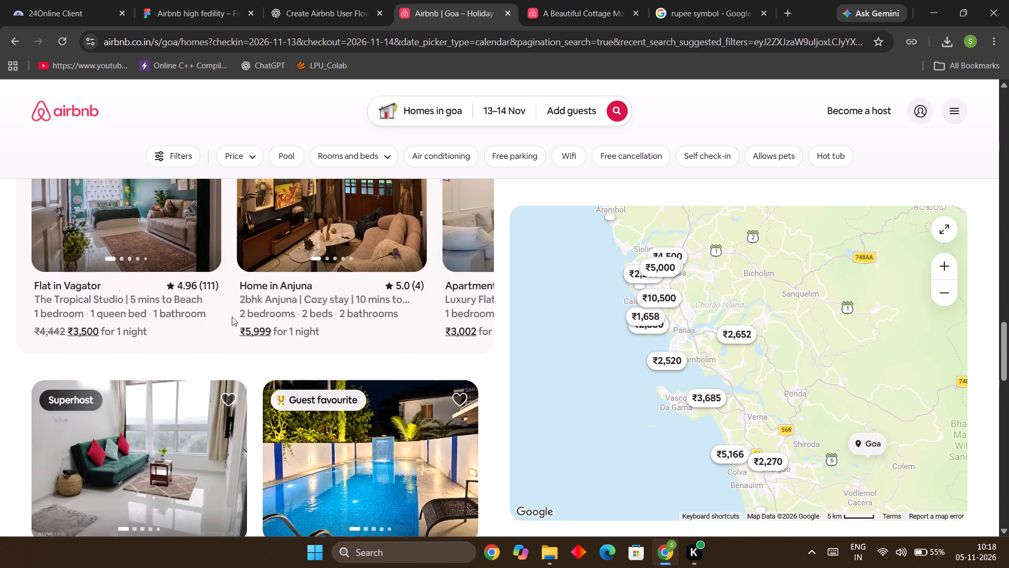
pyautogui.scroll(-7, 232, 317)
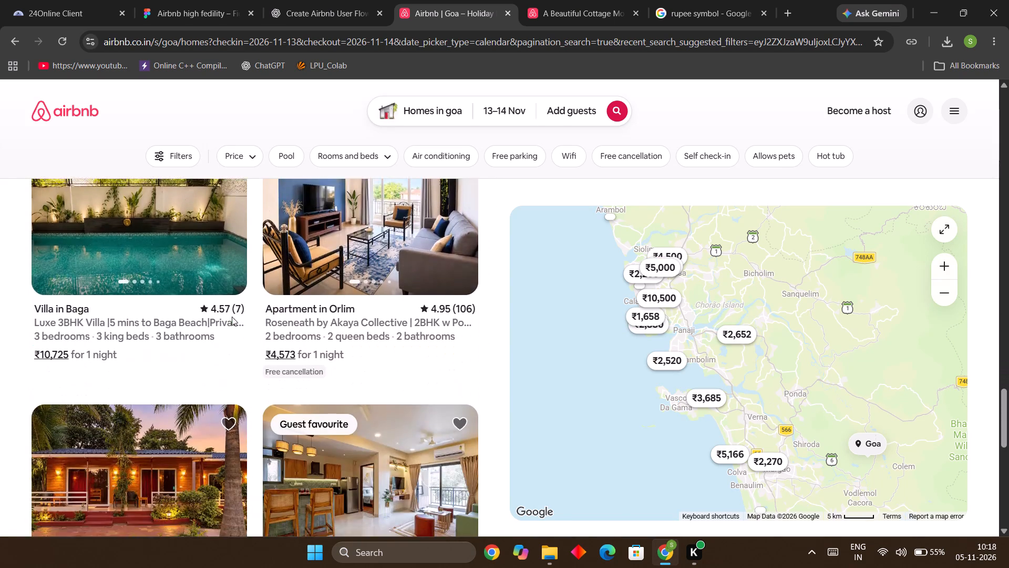
pyautogui.scroll(-6, 232, 317)
pyautogui.scroll(3, 244, 317)
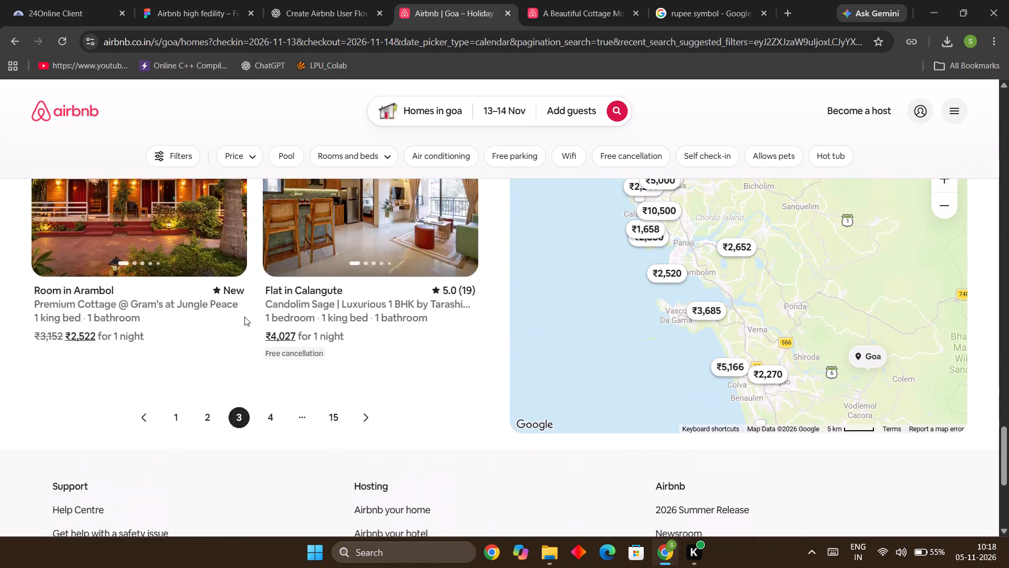
pyautogui.scroll(15, 244, 317)
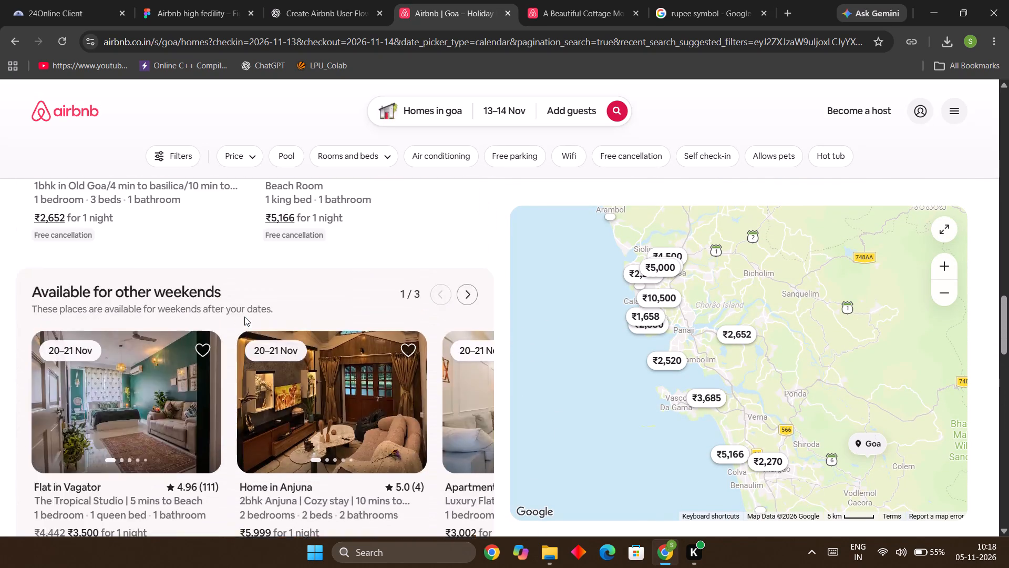
pyautogui.scroll(12, 244, 317)
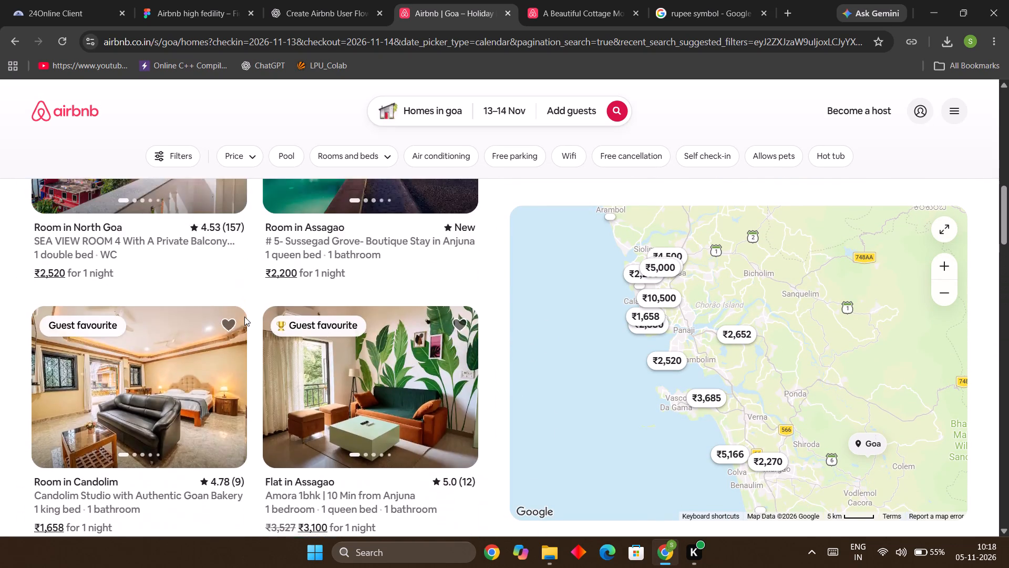
pyautogui.scroll(8, 244, 317)
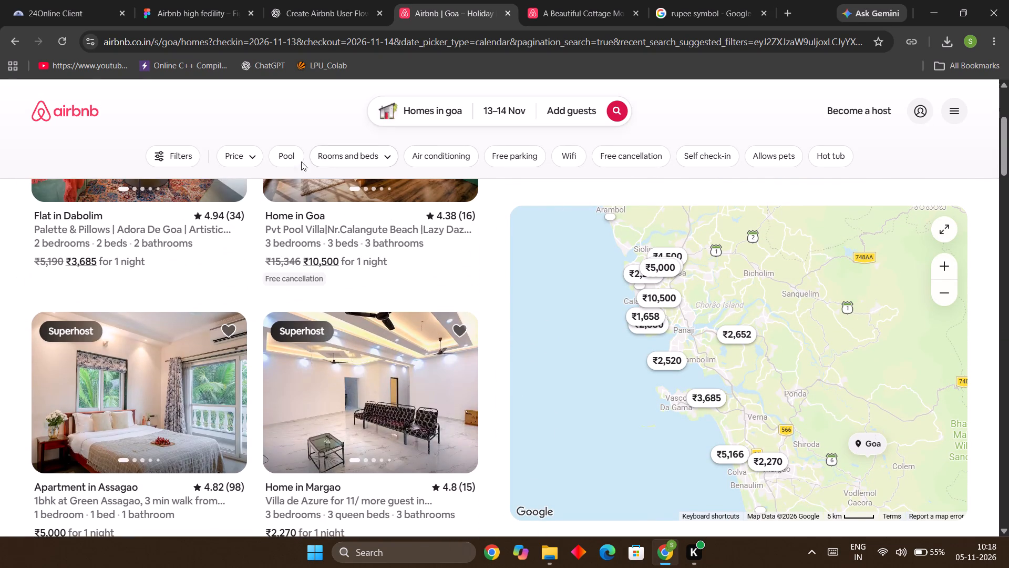
# Filter the Goa homes to those with a pool and examine the first page of filtered listings.
pyautogui.click(296, 163)
pyautogui.scroll(1, 331, 268)
pyautogui.scroll(-2, 331, 268)
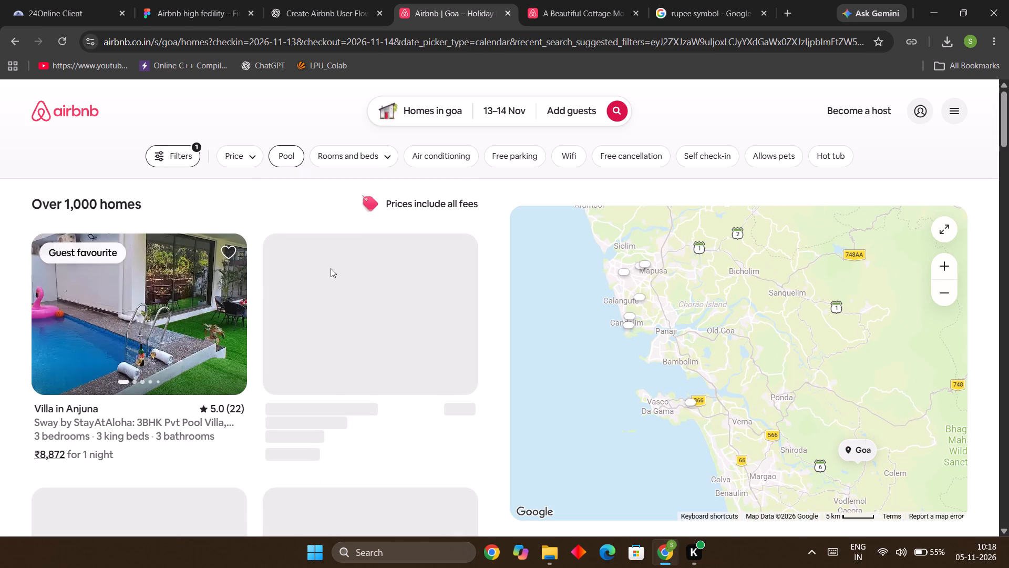
pyautogui.scroll(-8, 331, 268)
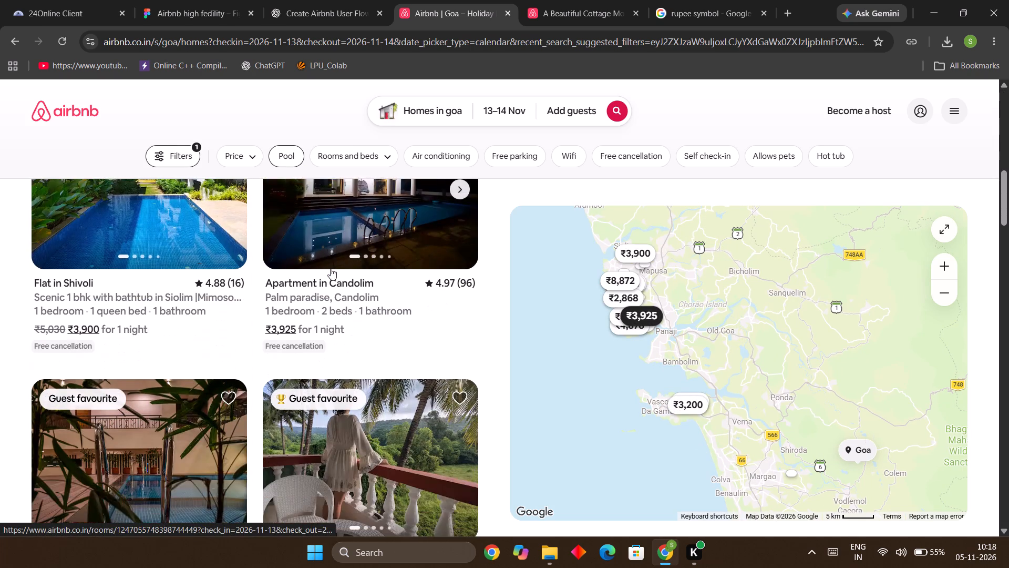
pyautogui.scroll(-13, 331, 268)
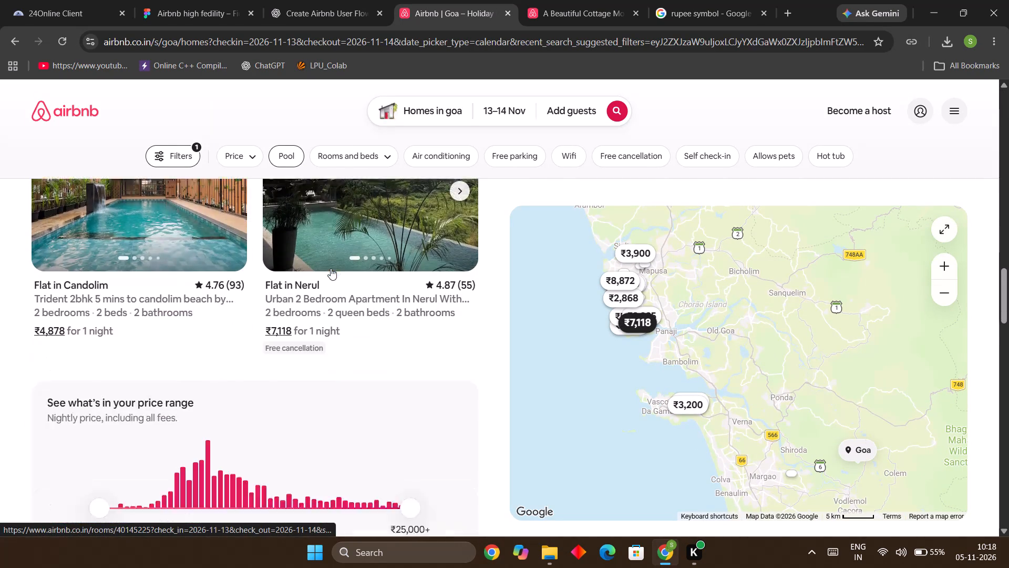
pyautogui.scroll(-12, 331, 268)
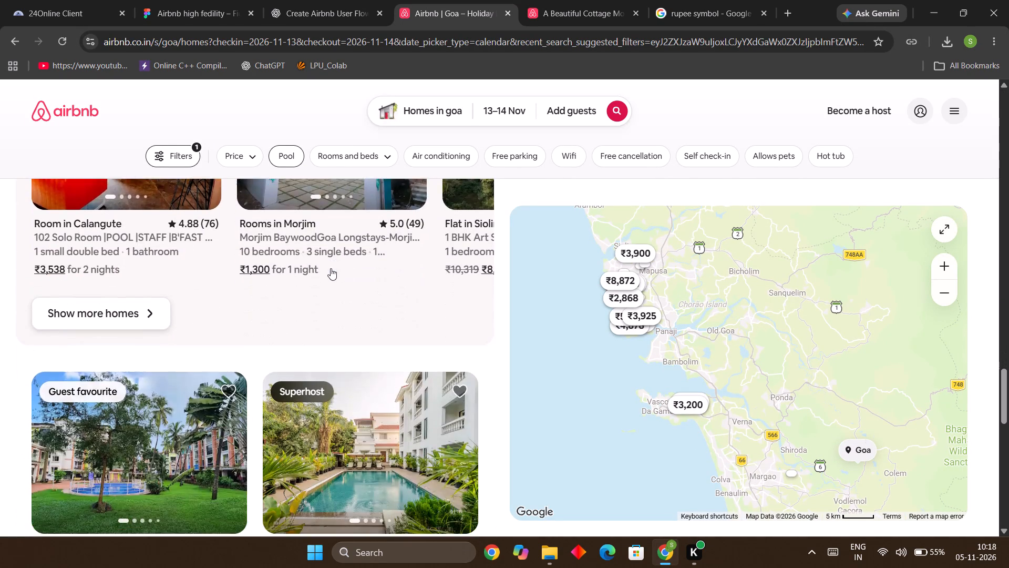
pyautogui.scroll(-9, 331, 268)
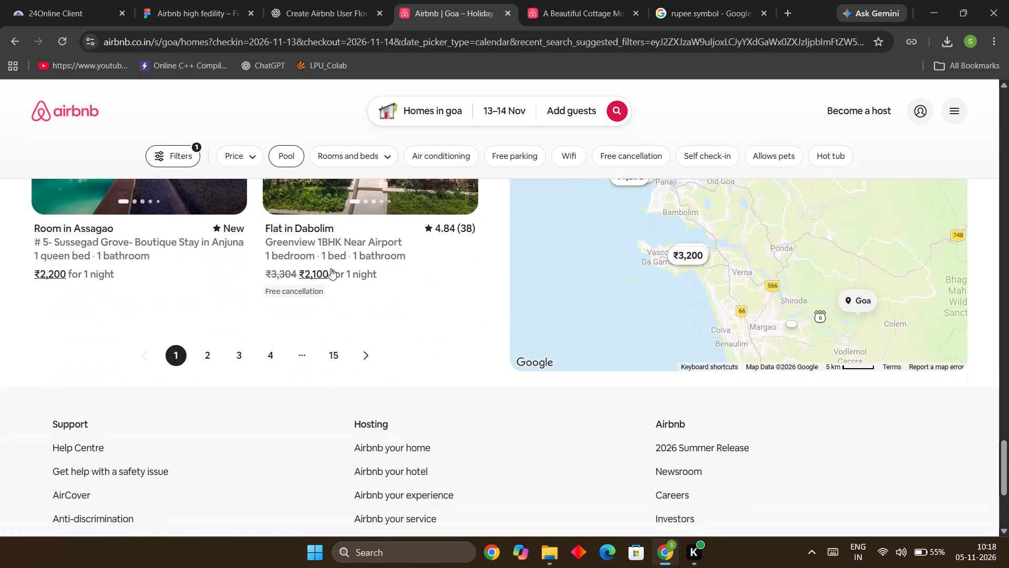
# Open page 2 of the pool-filtered Goa results and examine its listings for the matching property.
pyautogui.click(211, 349)
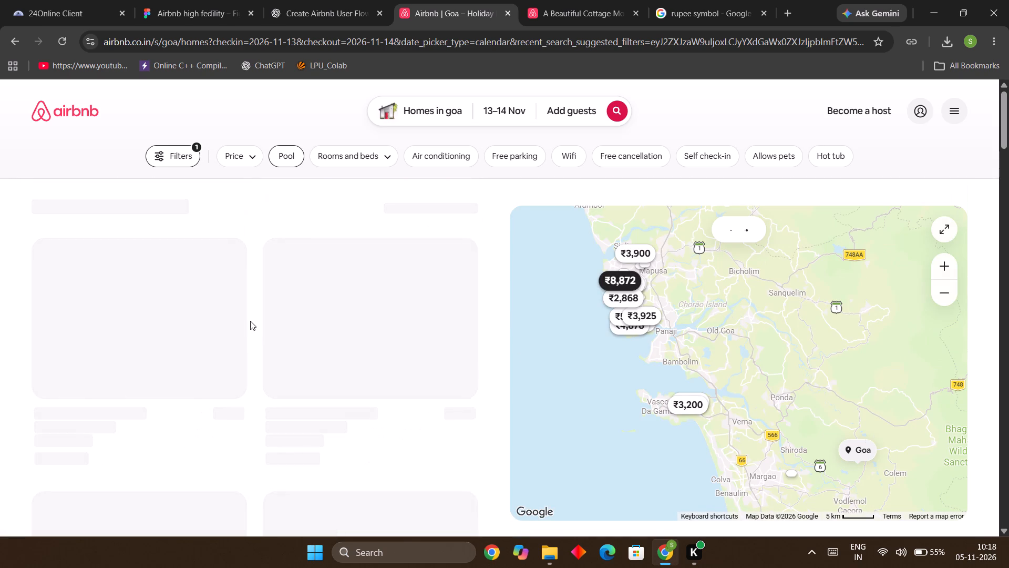
pyautogui.scroll(-4, 259, 319)
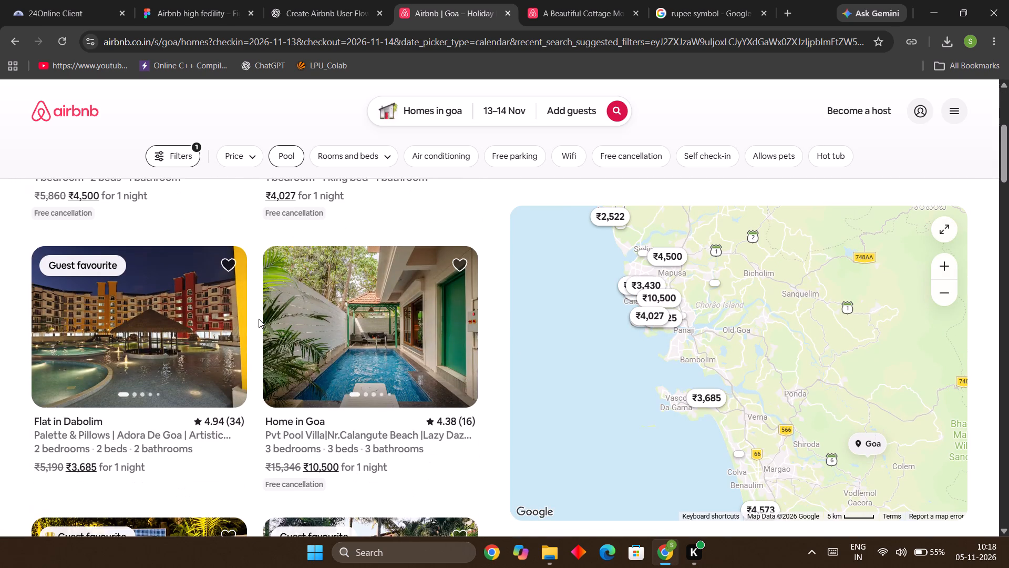
pyautogui.scroll(-11, 259, 319)
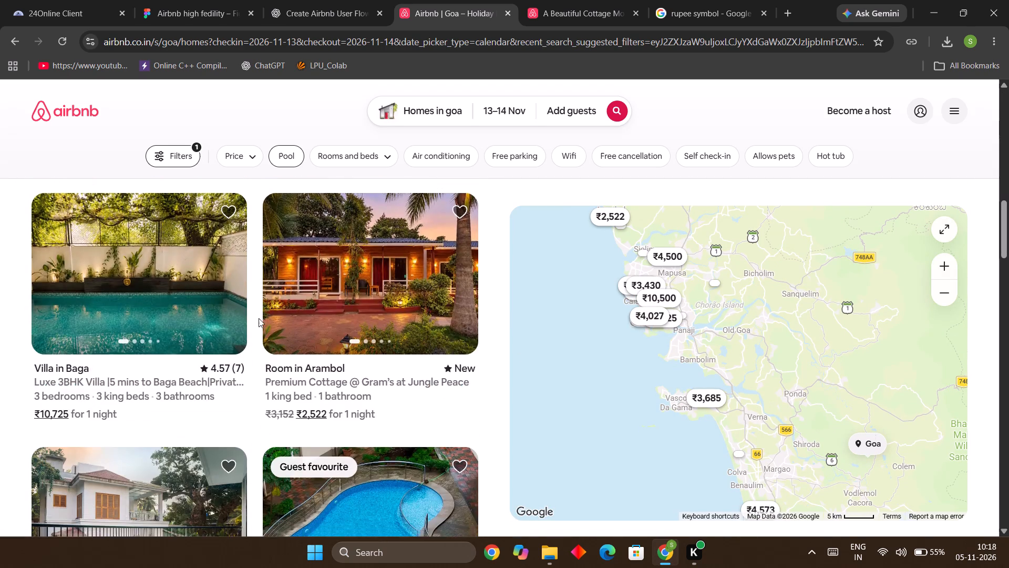
pyautogui.scroll(-11, 259, 318)
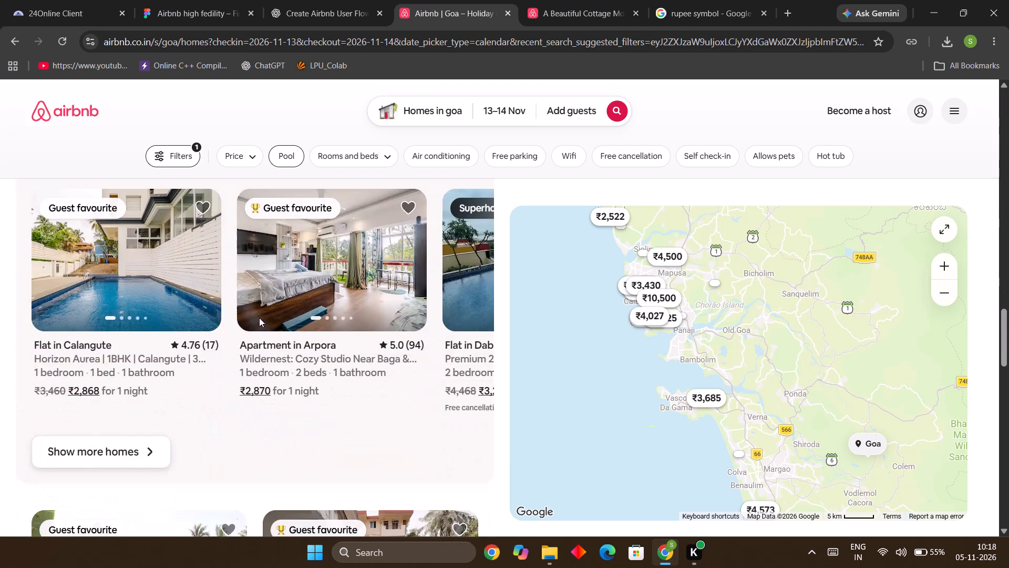
pyautogui.scroll(-8, 259, 318)
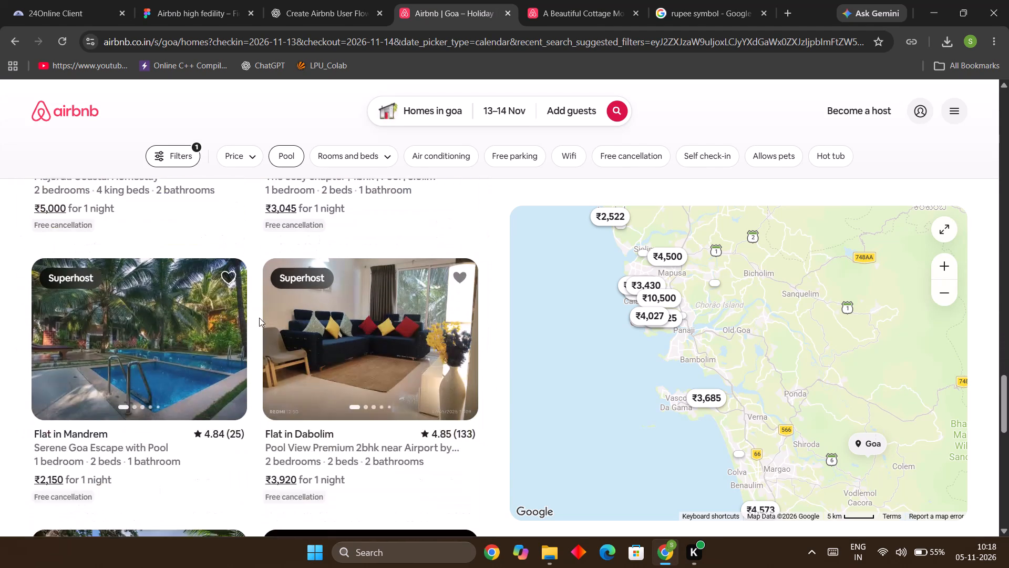
pyautogui.scroll(-7, 259, 318)
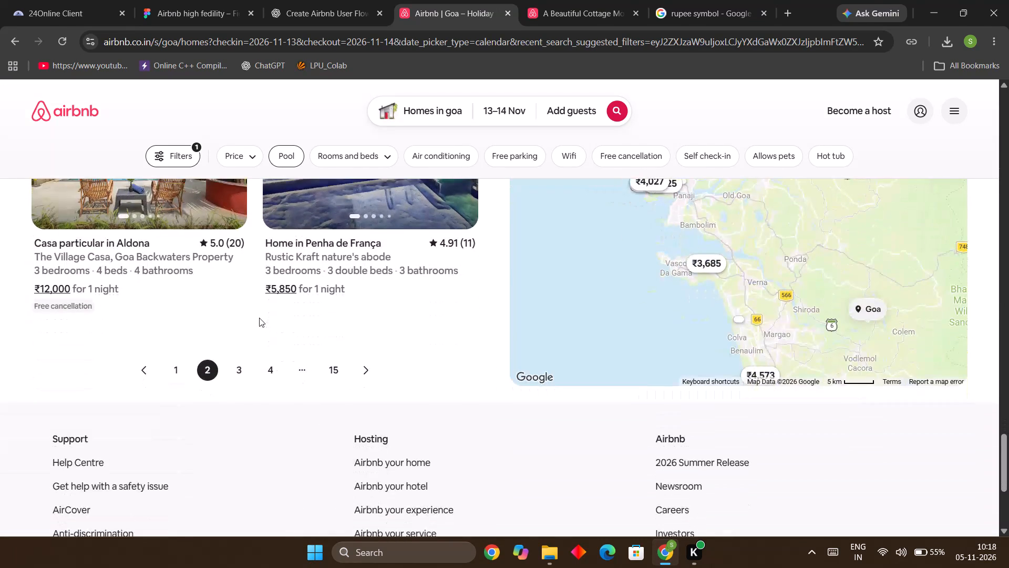
pyautogui.scroll(6, 259, 318)
pyautogui.scroll(-3, 259, 318)
pyautogui.scroll(-2, 238, 395)
# Open page 3 of the pool-filtered results and look for the villa whose photo matches the first card.
pyautogui.click(239, 433)
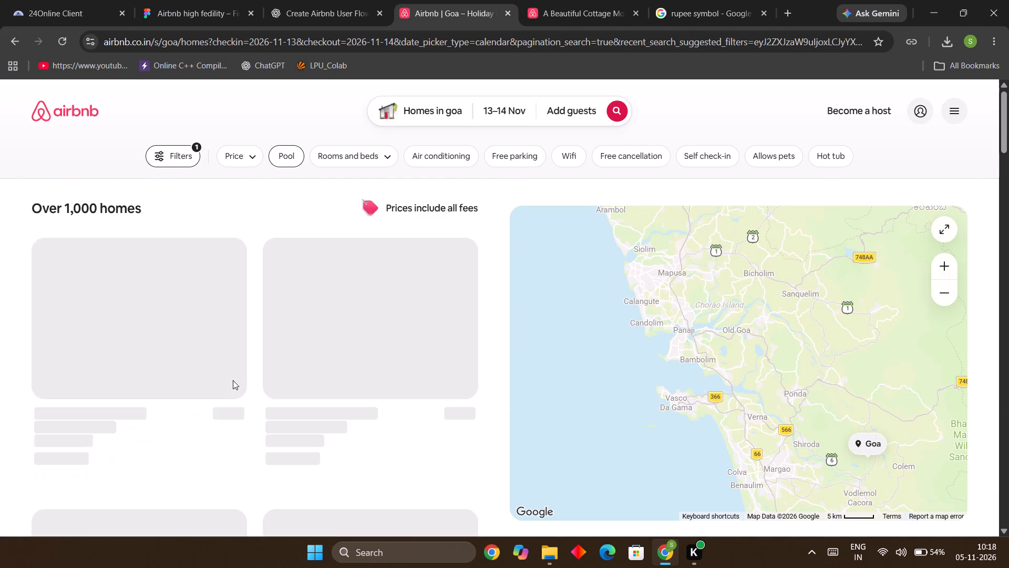
pyautogui.scroll(-3, 233, 380)
pyautogui.scroll(2, 233, 380)
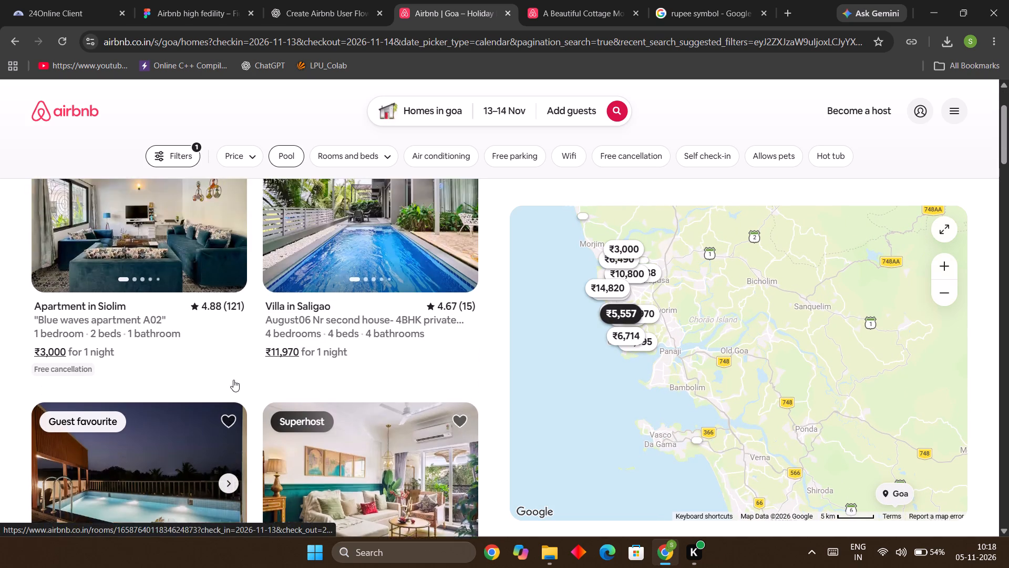
pyautogui.scroll(-13, 233, 380)
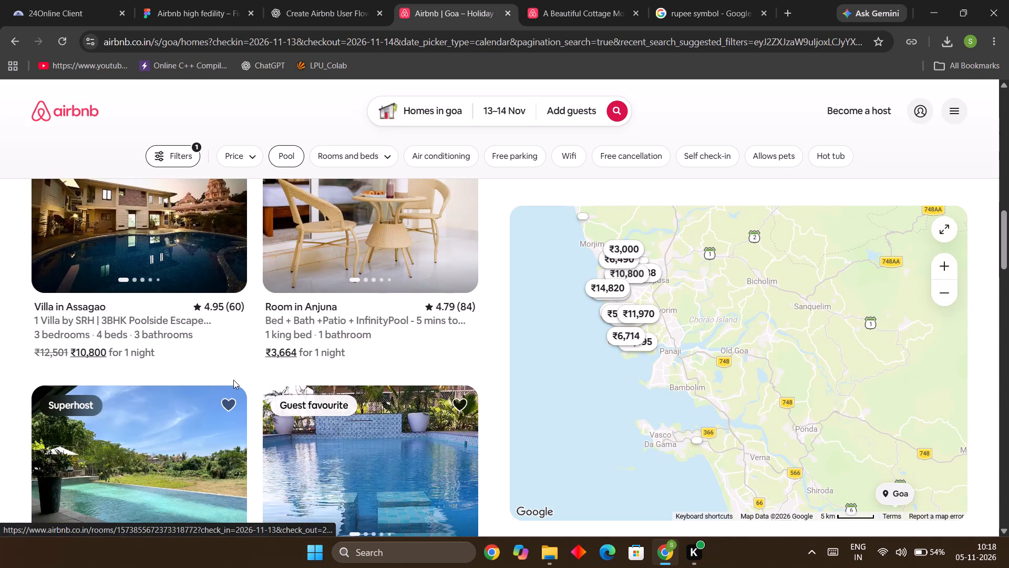
pyautogui.scroll(1, 233, 380)
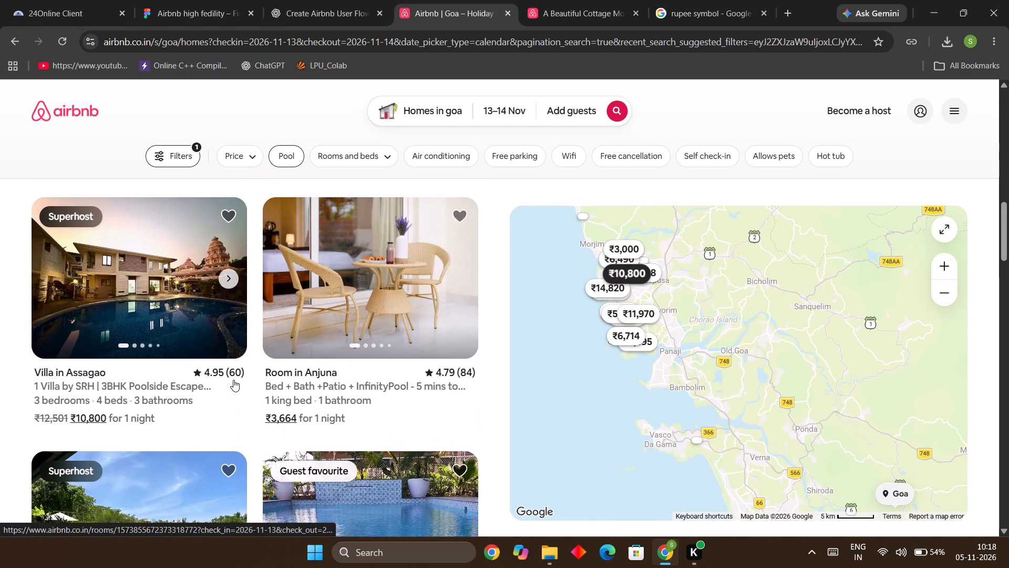
# Open the "1 Villa by SRH" listing in Assagao and copy "Entire villa in Assagao" from its heading.
pyautogui.click(213, 335)
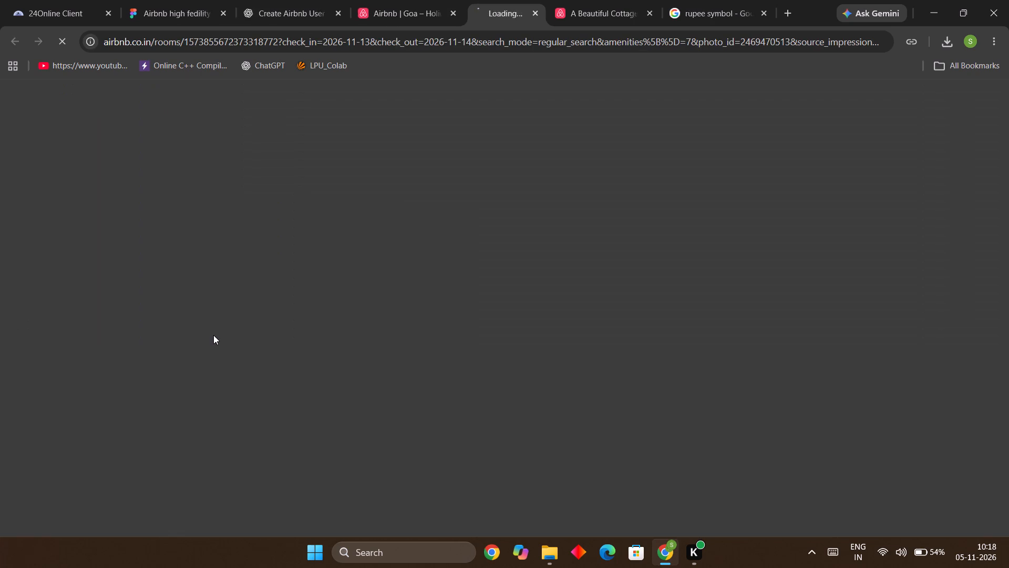
pyautogui.scroll(-2, 263, 334)
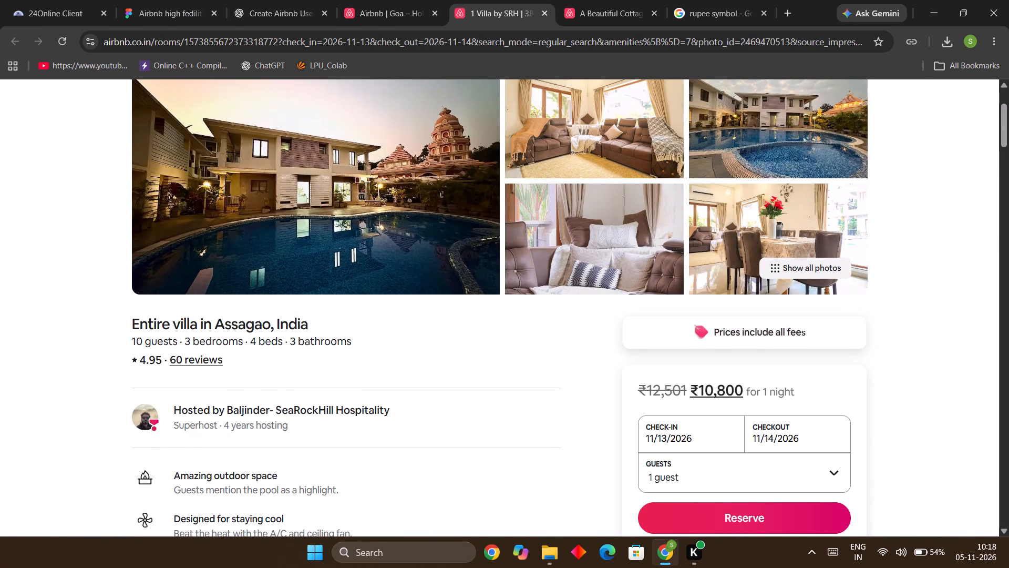
pyautogui.moveTo(133, 319); pyautogui.dragTo(322, 320)
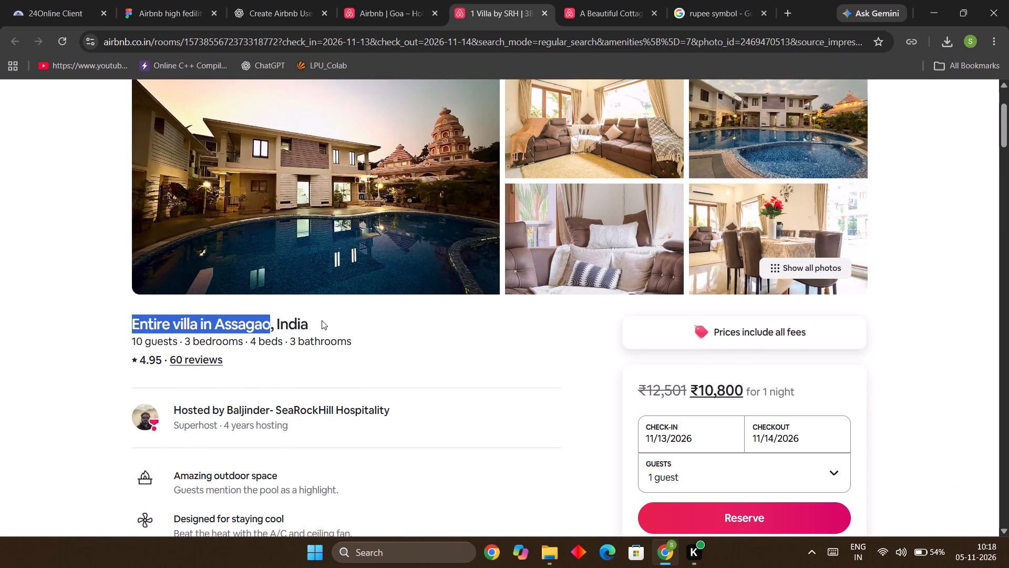
pyautogui.moveTo(322, 320); pyautogui.dragTo(275, 324)
pyautogui.moveTo(275, 324); pyautogui.dragTo(268, 326)
pyautogui.hotkey('ctrl', 'c')
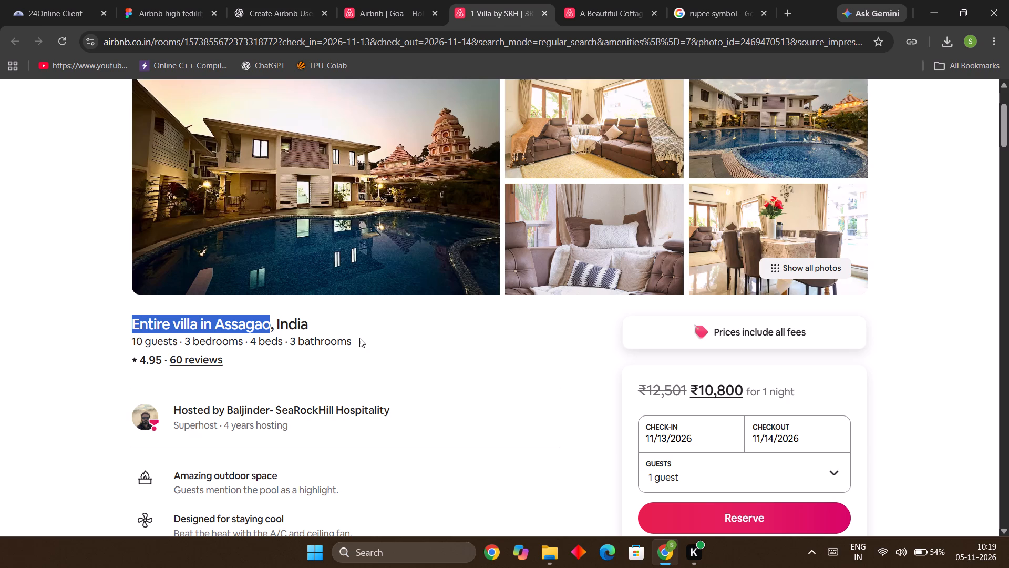
# In the Figma design, duplicate the cottage card's title text and place the copy under the first card's pool photo, at about X 31, Y 704.
pyautogui.click(188, 7)
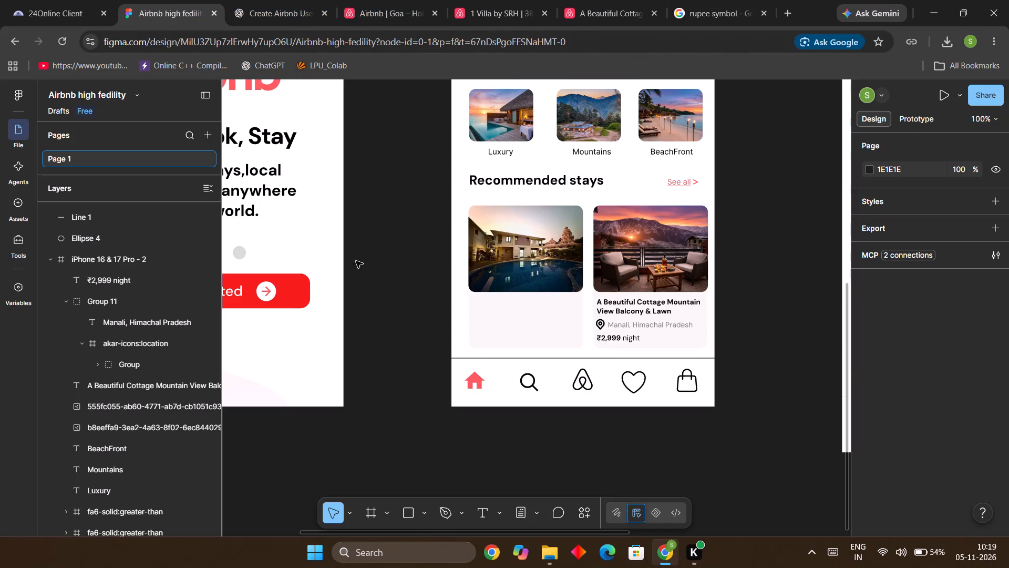
pyautogui.click(621, 304)
pyautogui.hotkey('ctrl', 'd')
pyautogui.moveTo(621, 304); pyautogui.dragTo(621, 303)
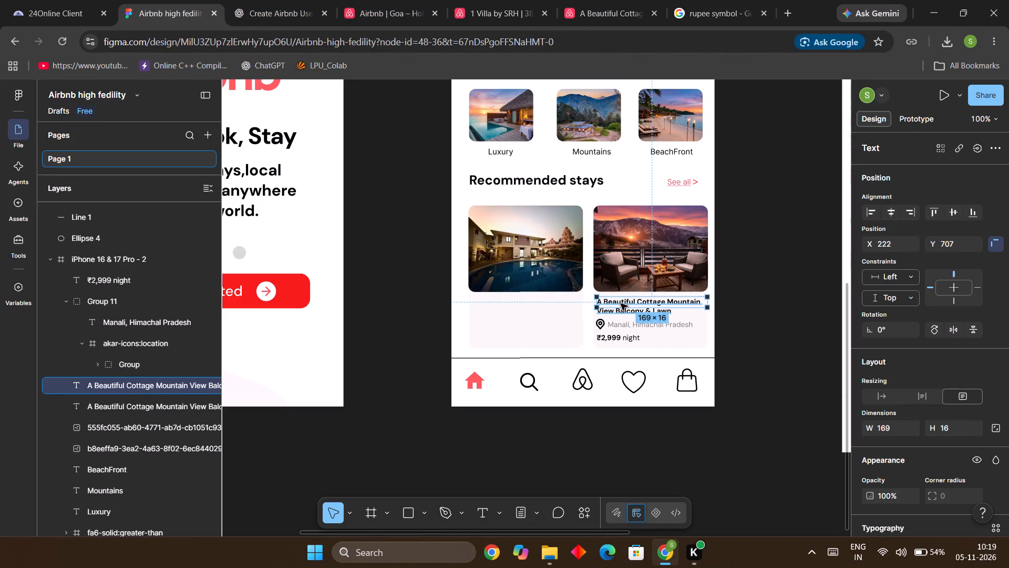
pyautogui.moveTo(621, 303); pyautogui.dragTo(517, 302)
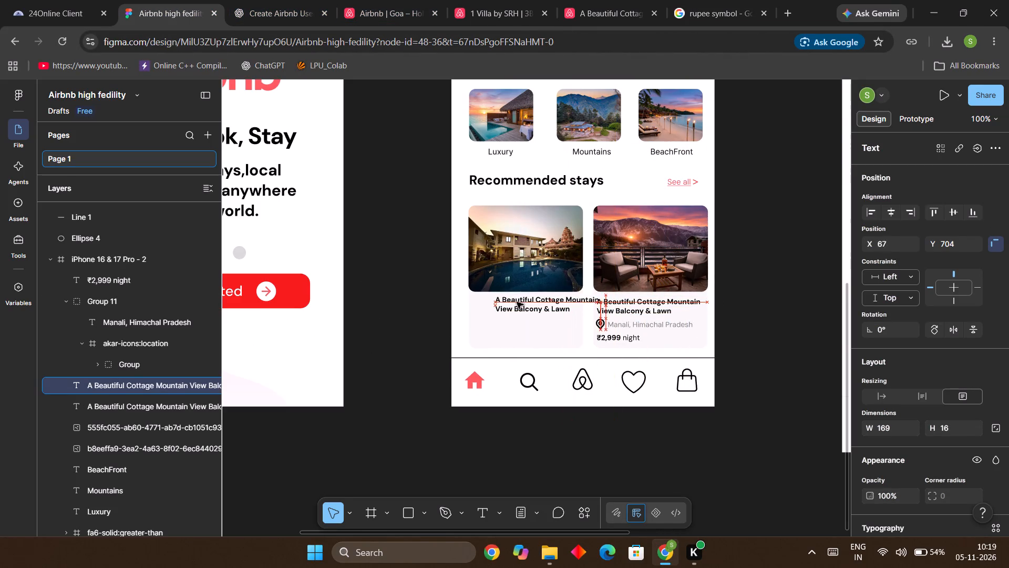
pyautogui.moveTo(517, 302); pyautogui.dragTo(495, 299)
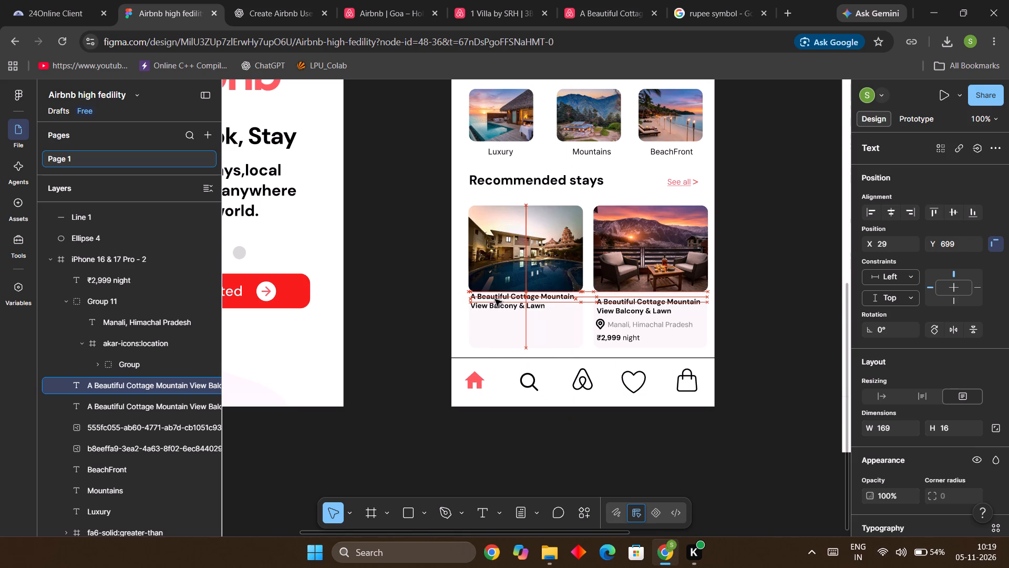
pyautogui.moveTo(495, 299); pyautogui.dragTo(496, 302)
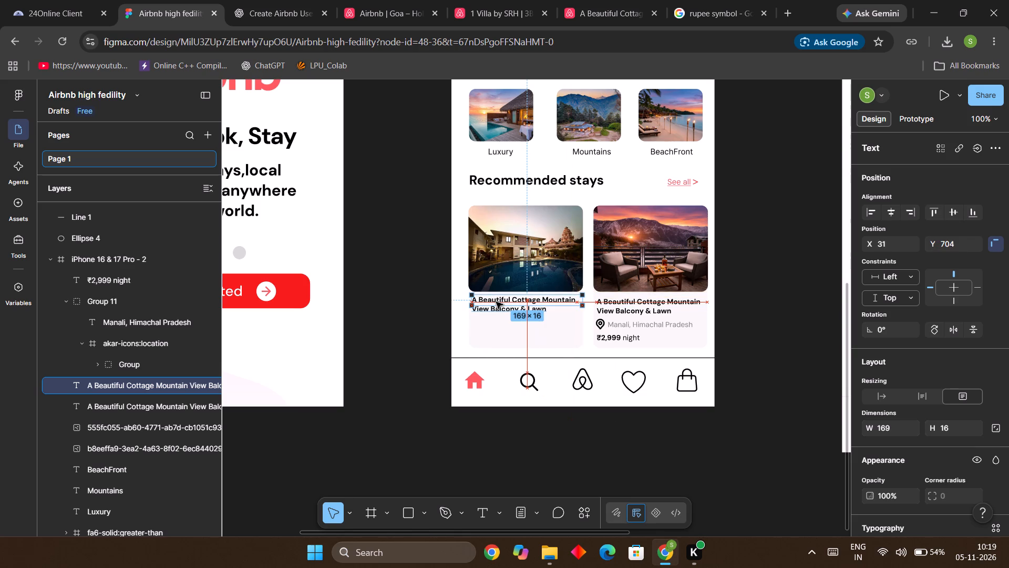
# Move the copied title under the pool photo down to Y 707 and replace its text with "Entire villa in Assagao".
pyautogui.moveTo(496, 302); pyautogui.dragTo(496, 304)
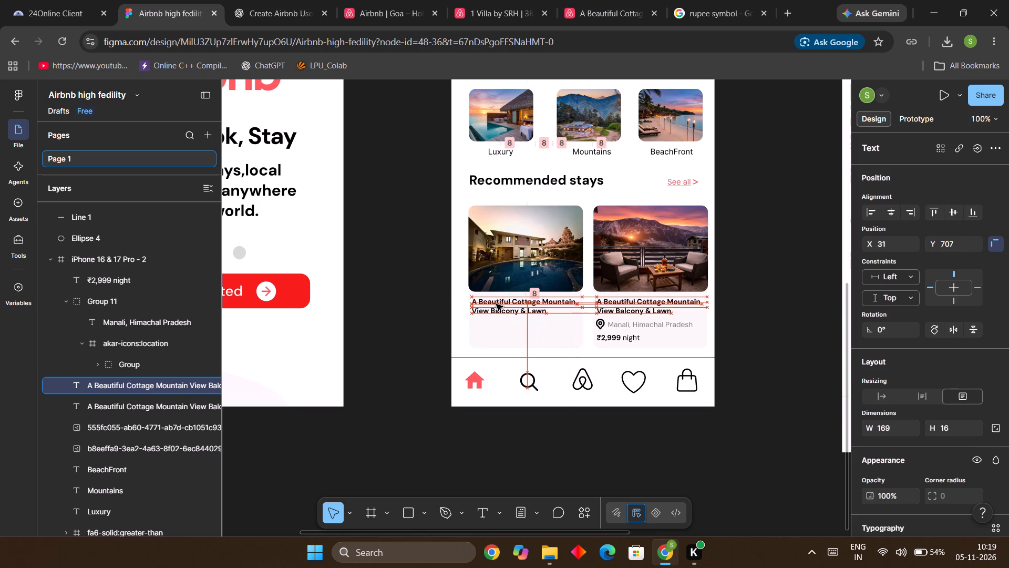
pyautogui.doubleClick(496, 304)
pyautogui.hotkey('ctrl', 'v')
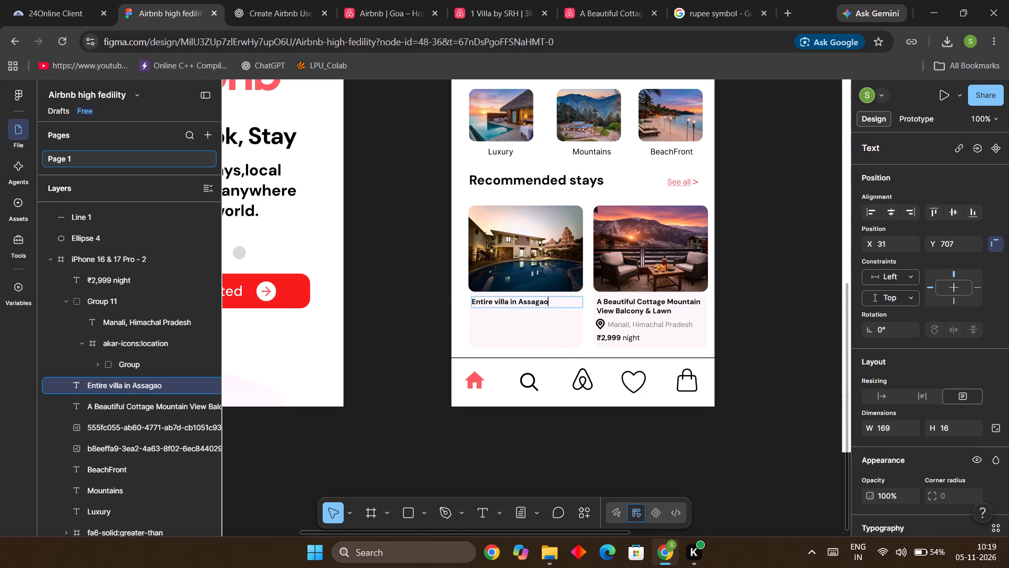
pyautogui.keyDown('ctrl'); pyautogui.scroll(7, 537, 321); pyautogui.keyUp('ctrl')
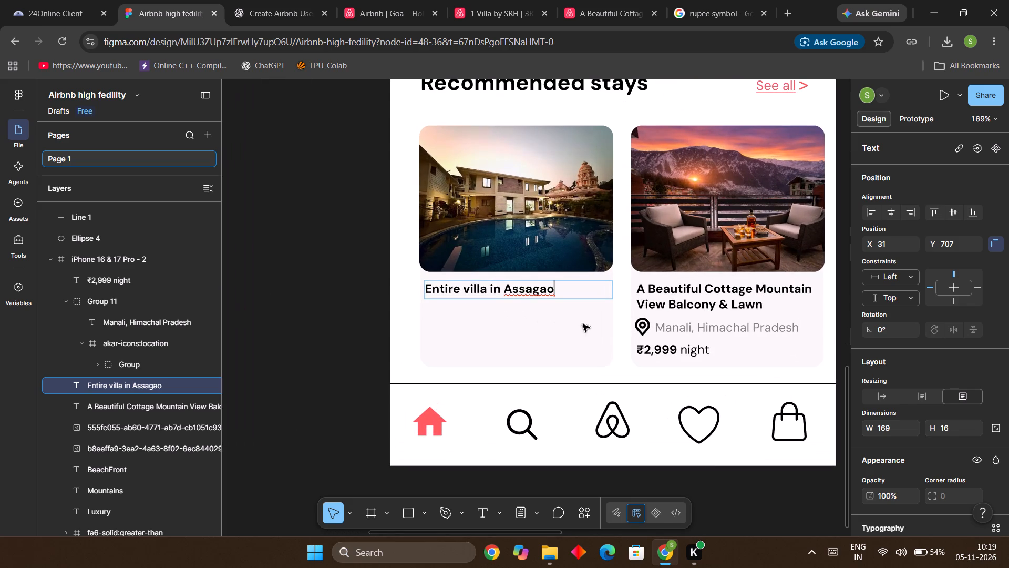
pyautogui.click(622, 308)
pyautogui.click(614, 307)
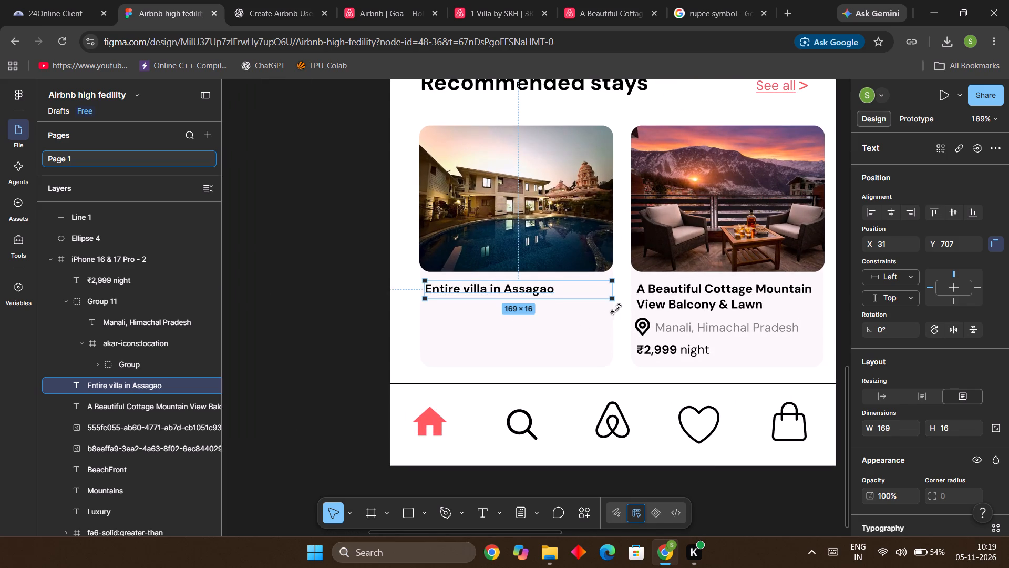
pyautogui.click(354, 296)
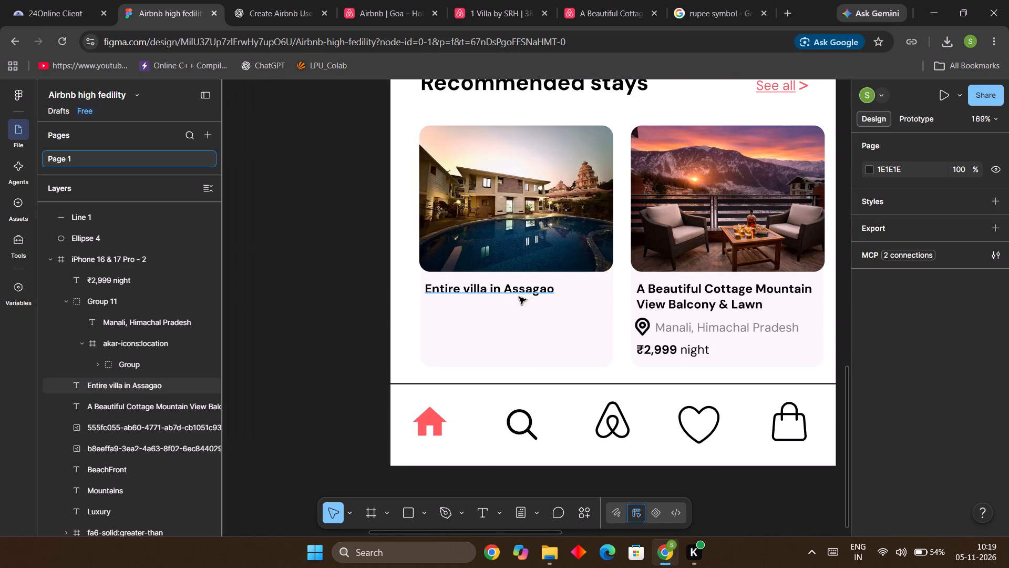
# Duplicate the cottage card's location icon and text group and place the copy under the villa card's title at X 29, Y 738.
pyautogui.click(655, 329)
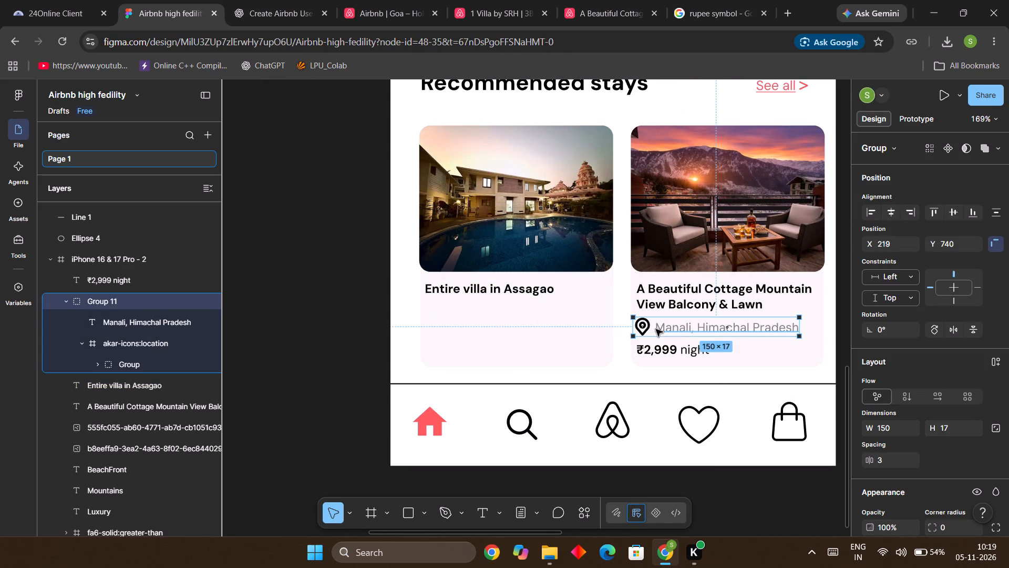
pyautogui.hotkey('ctrl', 'd')
pyautogui.moveTo(656, 329); pyautogui.dragTo(512, 327)
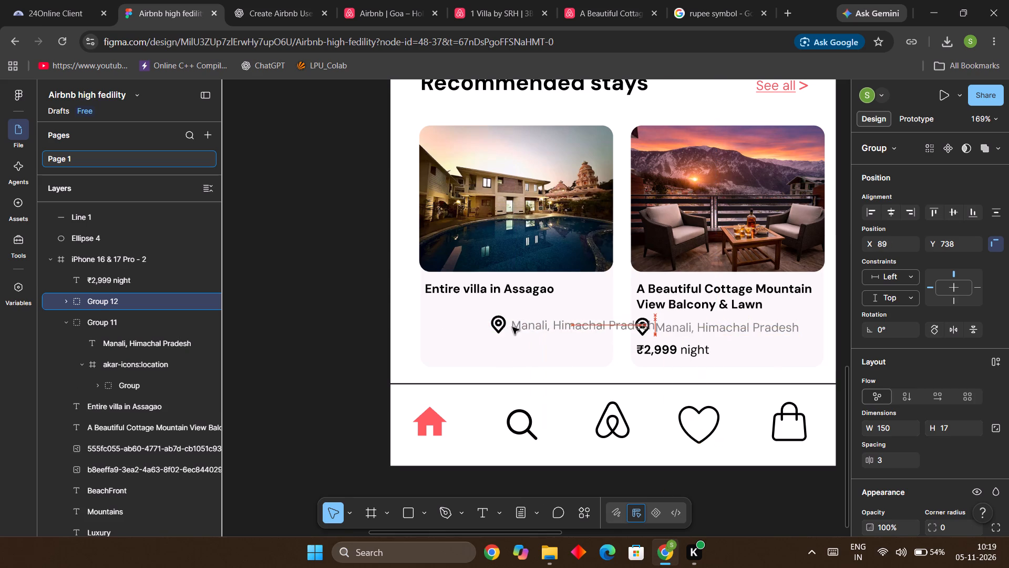
pyautogui.moveTo(512, 327); pyautogui.dragTo(449, 327)
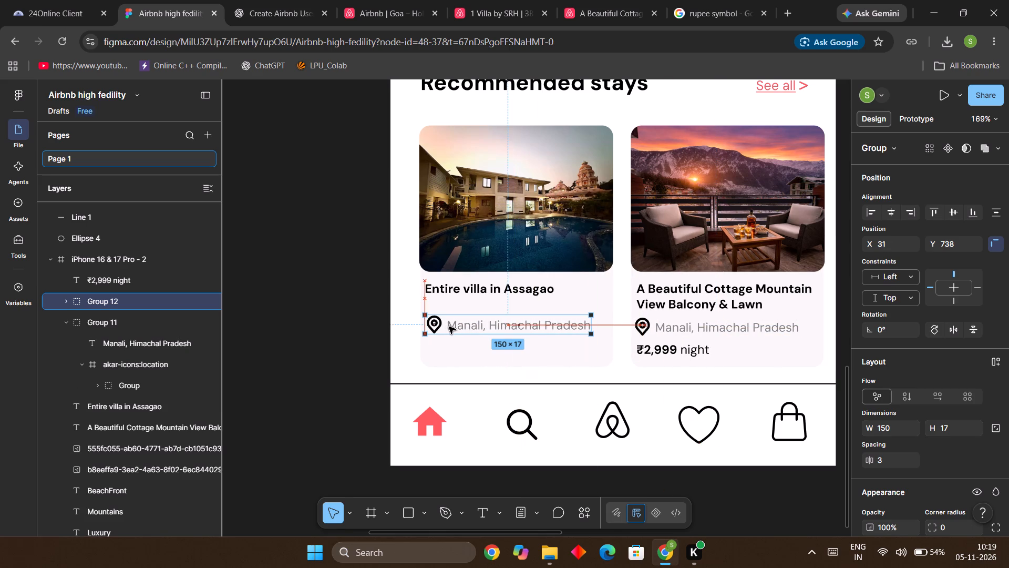
pyautogui.moveTo(449, 327); pyautogui.dragTo(447, 327)
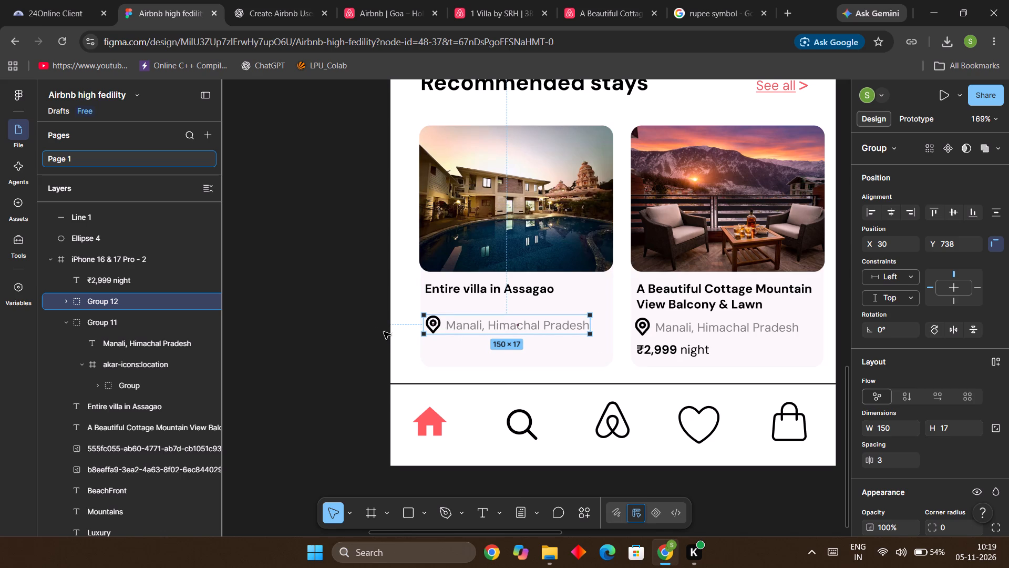
pyautogui.click(376, 331)
pyautogui.click(474, 331)
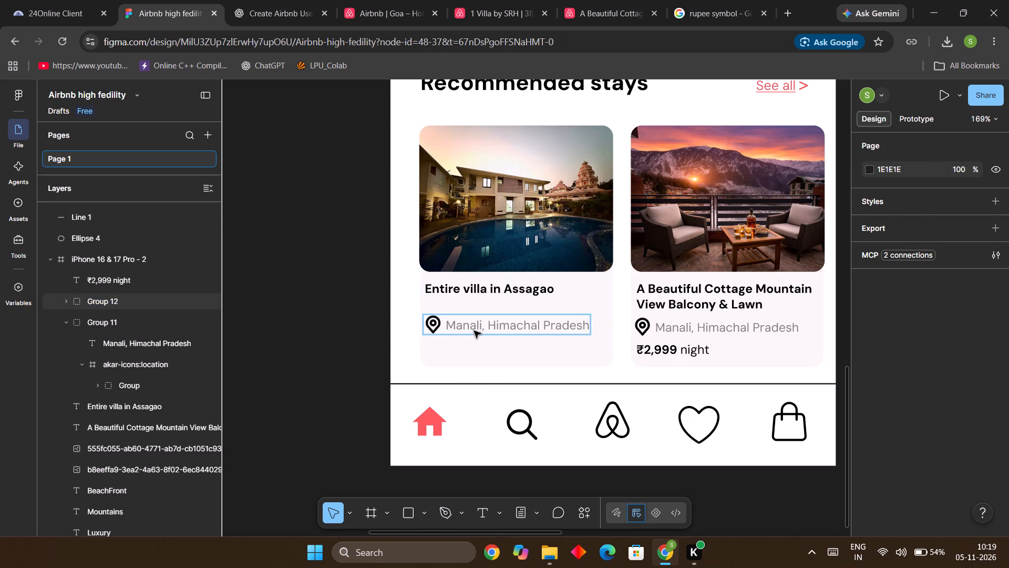
pyautogui.press('Left')
pyautogui.press('Left')
pyautogui.press('Right')
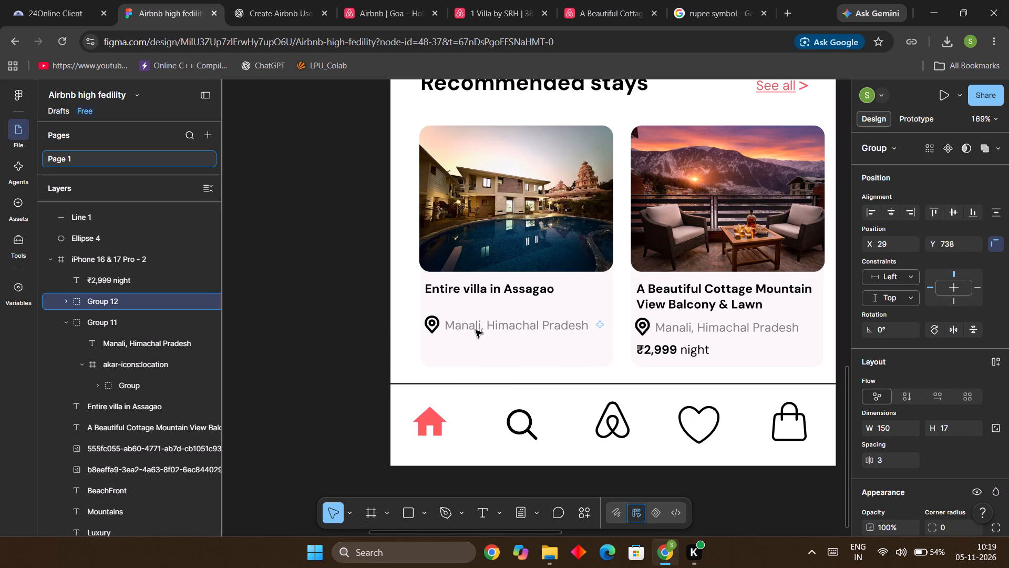
# Open the copied location text for editing, and look through the Assagao villa's Airbnb listing for its details.
pyautogui.doubleClick(476, 330)
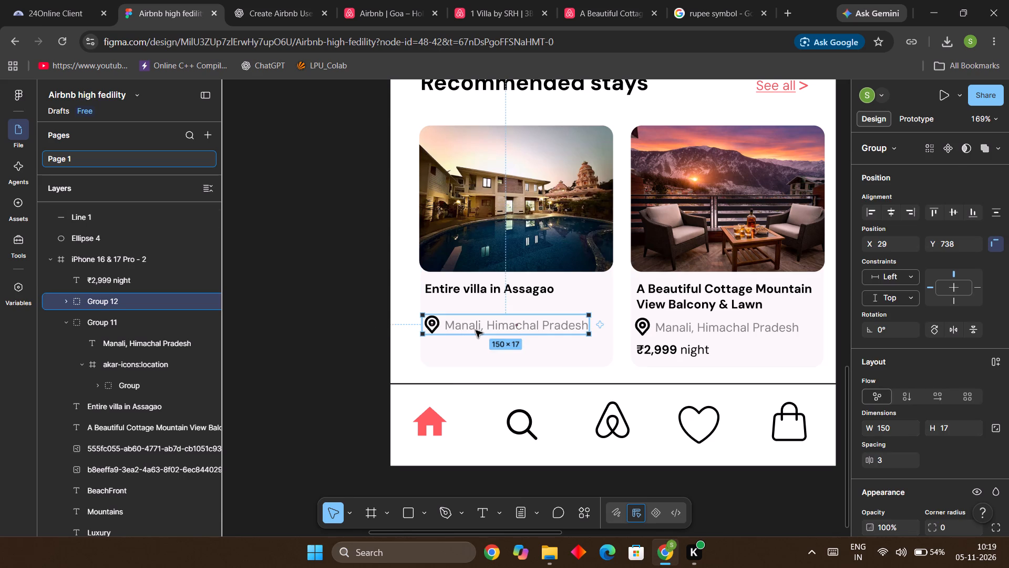
pyautogui.doubleClick(481, 330)
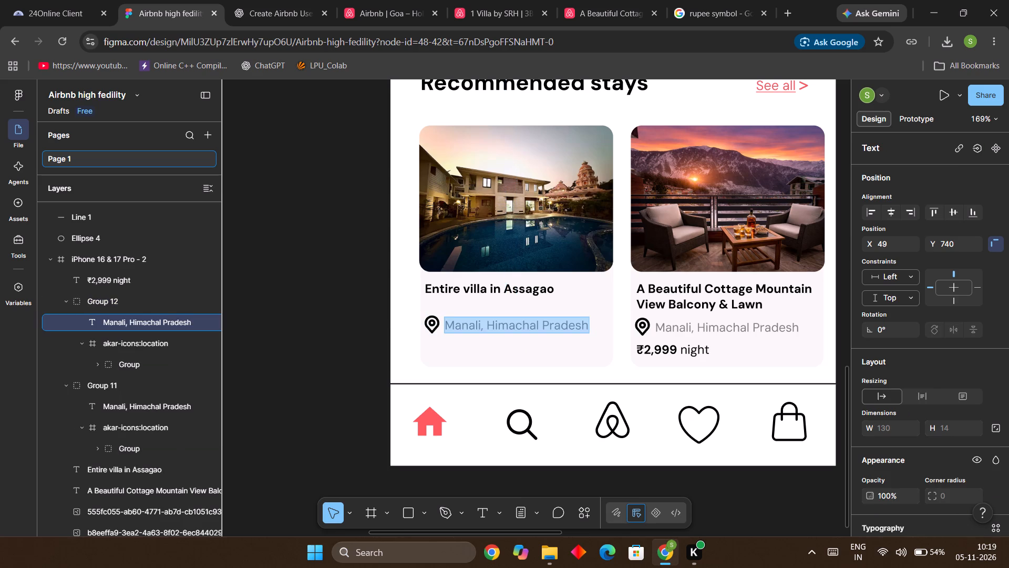
pyautogui.click(530, 0)
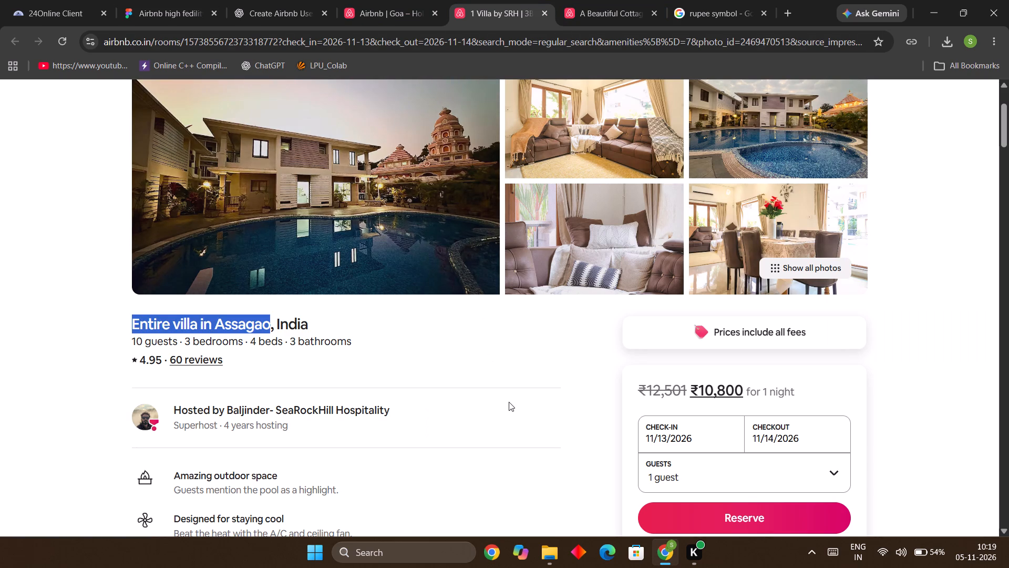
pyautogui.scroll(6, 509, 402)
pyautogui.scroll(-1, 509, 402)
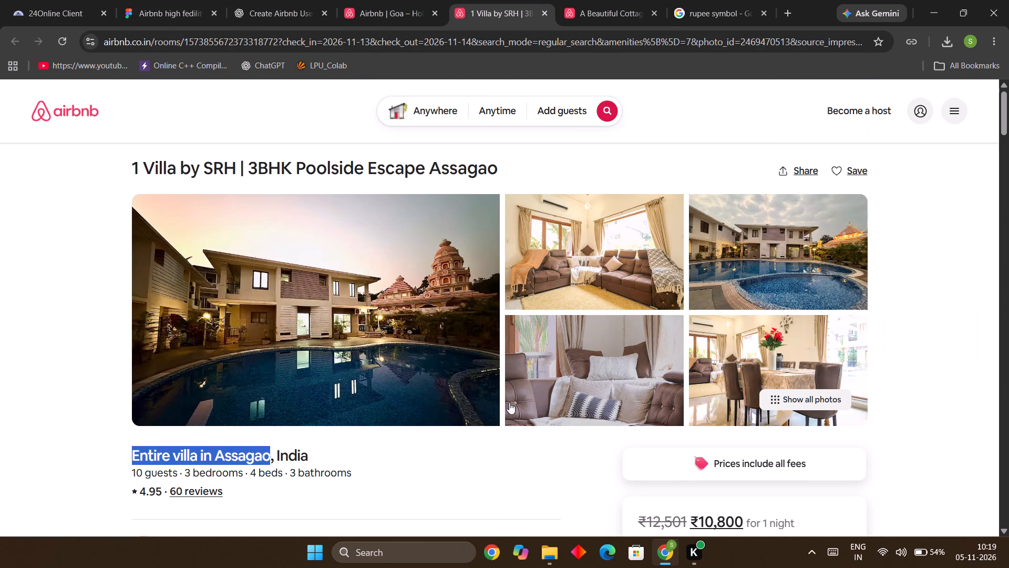
pyautogui.scroll(-1, 509, 402)
pyautogui.scroll(2, 509, 402)
pyautogui.scroll(-5, 425, 163)
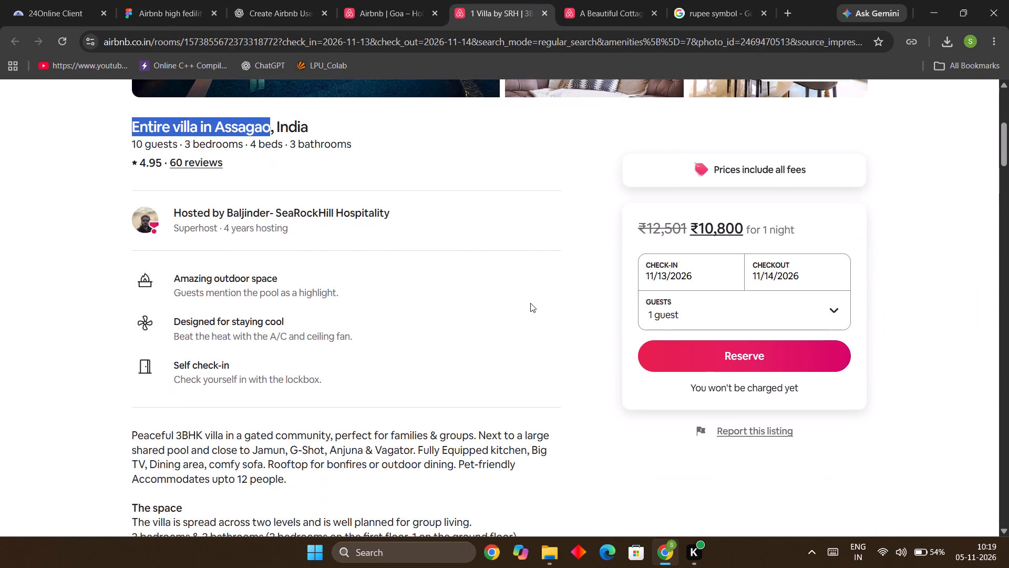
pyautogui.scroll(-9, 537, 313)
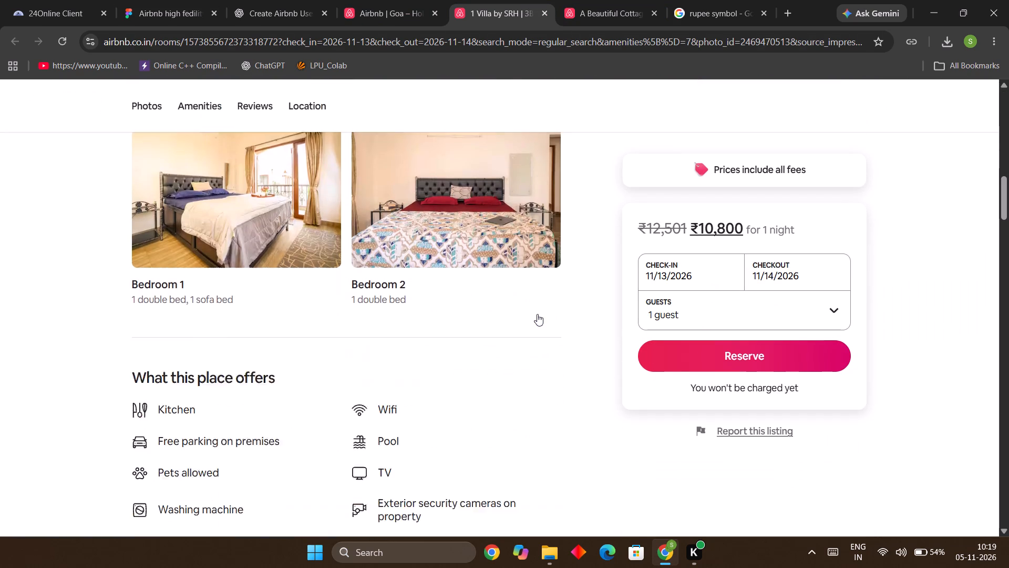
pyautogui.scroll(-6, 537, 314)
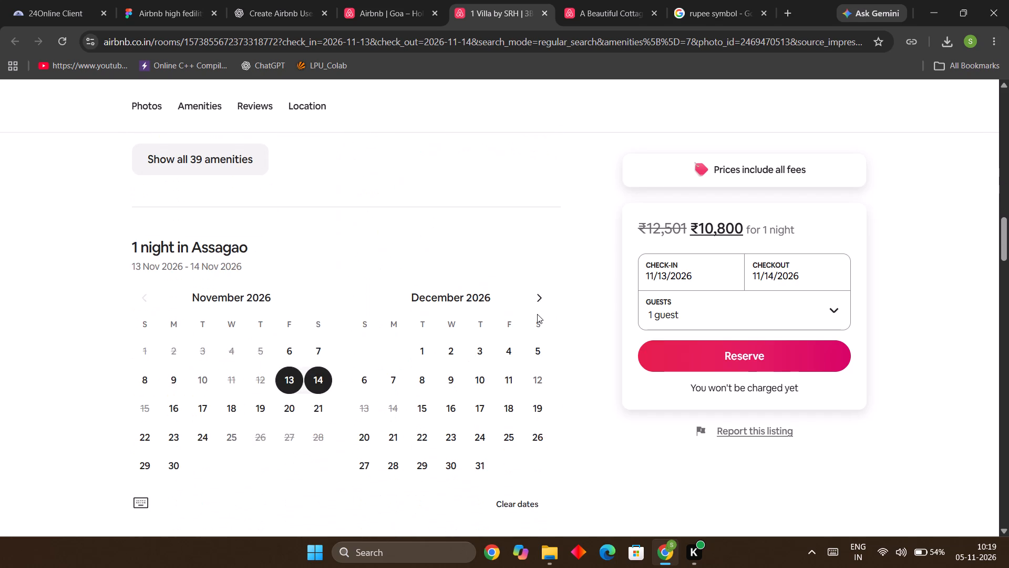
pyautogui.scroll(20, 537, 314)
pyautogui.scroll(2, 537, 314)
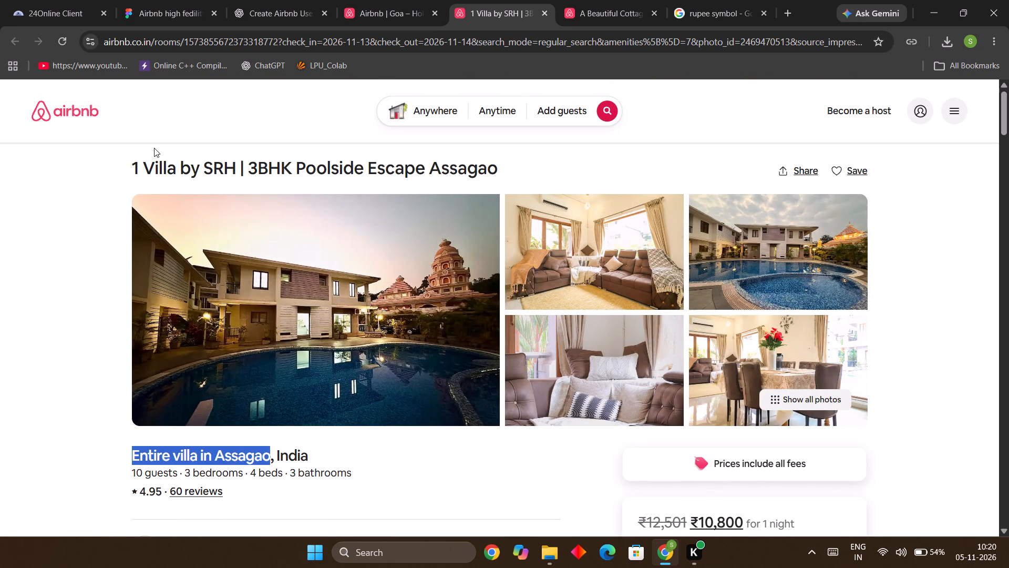
# Copy the listing title "1 Villa by SRH | 3BHK Poolside Escape Assagao" and replace the villa card's title with it in Figma.
pyautogui.moveTo(130, 160); pyautogui.dragTo(452, 171)
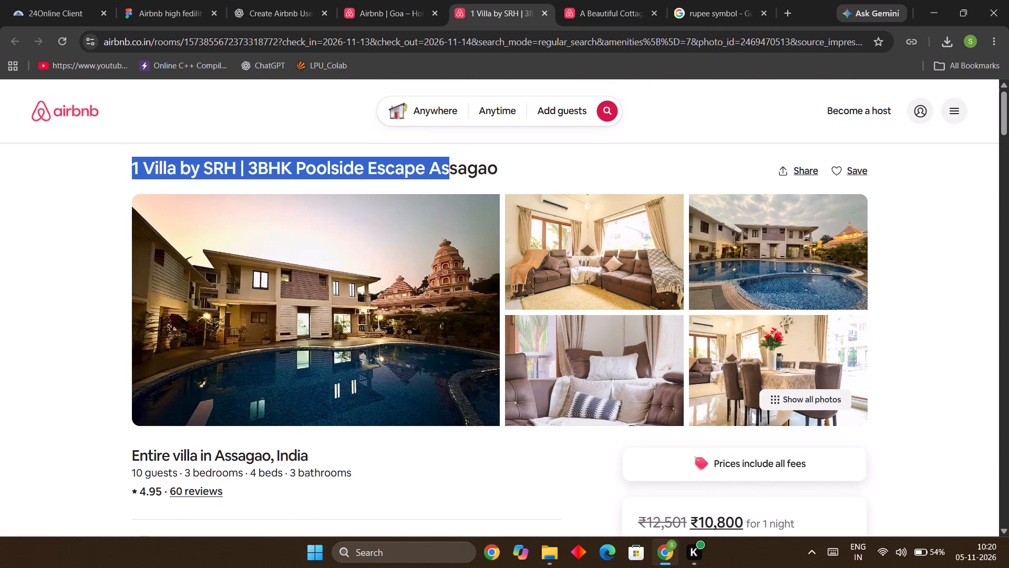
pyautogui.moveTo(452, 171); pyautogui.dragTo(520, 168)
pyautogui.hotkey('ctrl', 'c')
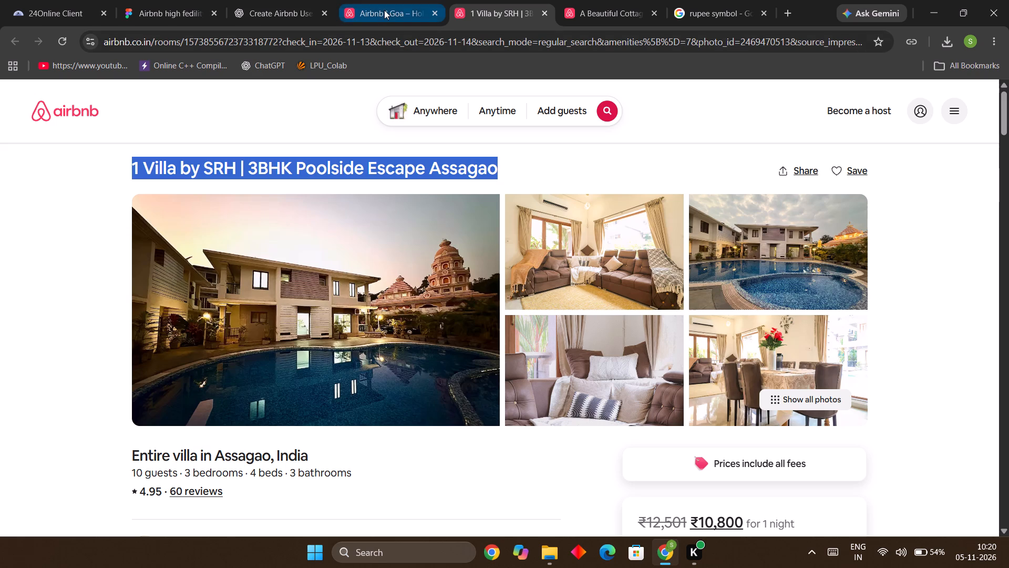
pyautogui.click(283, 4)
pyautogui.click(176, 3)
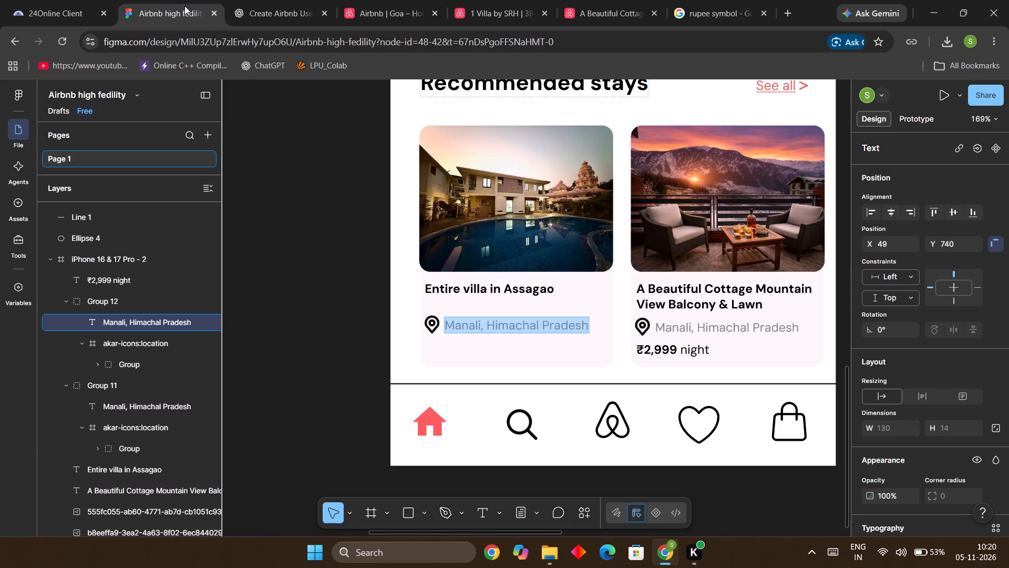
pyautogui.doubleClick(474, 285)
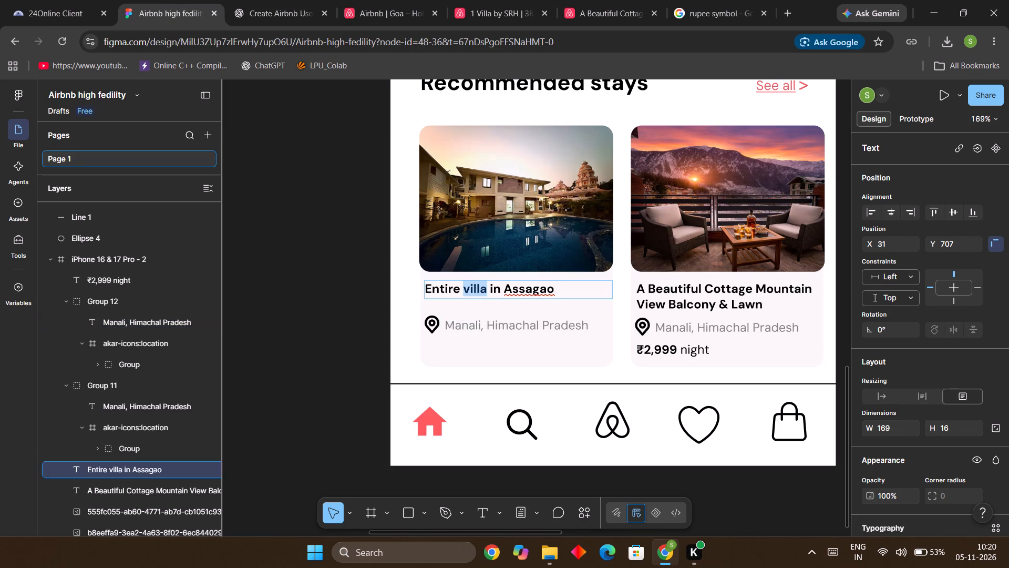
pyautogui.hotkey('ctrl', 'a')
pyautogui.hotkey('ctrl', 'v')
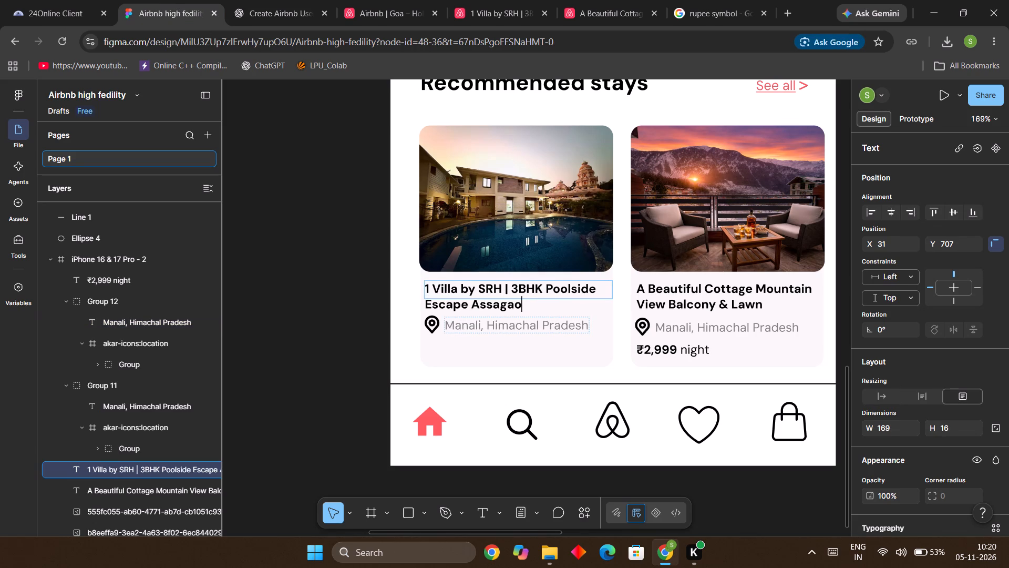
# Change the villa card's location text to "Assagao, Goa".
pyautogui.click(582, 327)
pyautogui.click(586, 328)
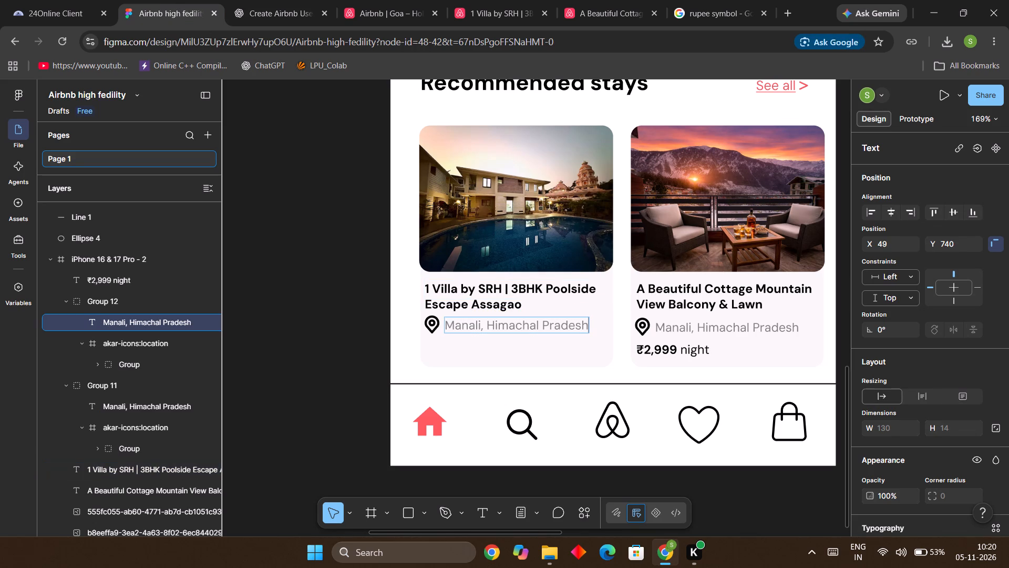
pyautogui.press('BackSpace')
pyautogui.press('BackSpace')
pyautogui.press('BackSpace')
pyautogui.press('BackSpace')
pyautogui.press('BackSpace')
pyautogui.press('BackSpace')
pyautogui.press('BackSpace')
pyautogui.press('BackSpace')
pyautogui.press('BackSpace')
pyautogui.press('BackSpace')
pyautogui.press('BackSpace')
pyautogui.press('BackSpace')
pyautogui.press('BackSpace')
pyautogui.press('BackSpace')
pyautogui.press('BackSpace')
pyautogui.press('BackSpace')
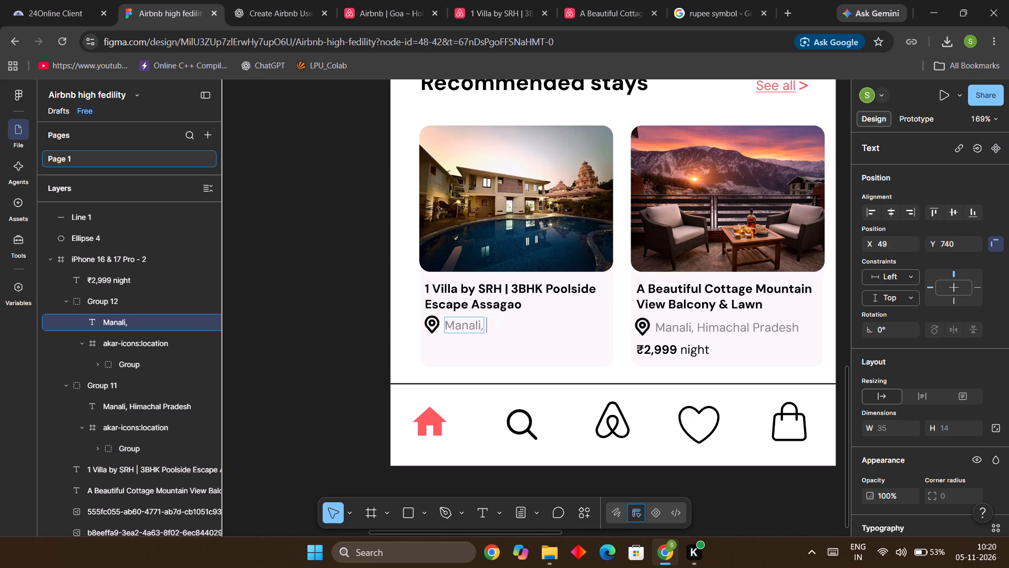
pyautogui.hotkey('shift', 'g')
pyautogui.write('oa')
pyautogui.press('Left')
pyautogui.press('Left')
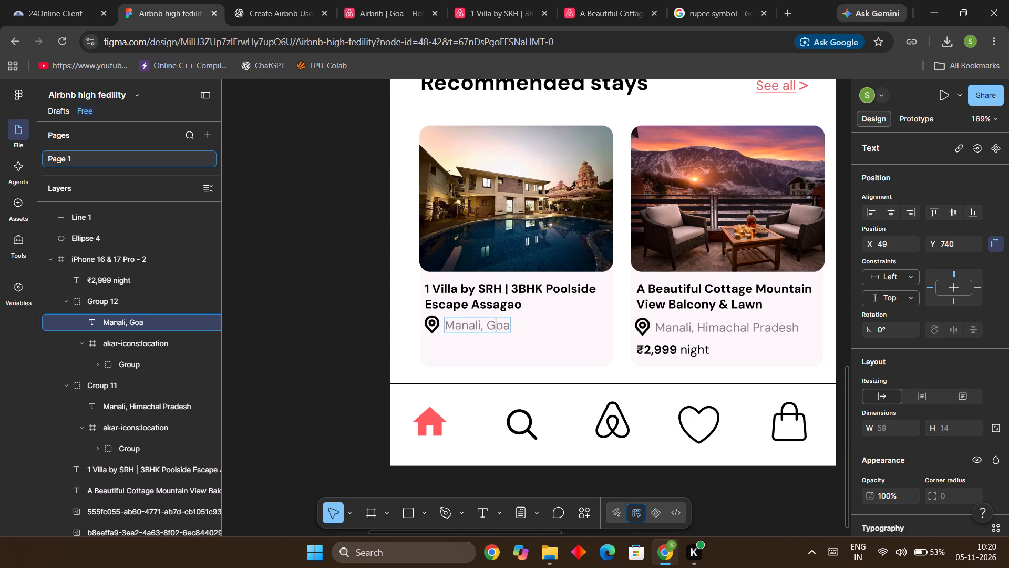
pyautogui.press('Left')
pyautogui.press('Left')
pyautogui.press('Left')
pyautogui.press('BackSpace')
pyautogui.press('BackSpace')
pyautogui.press('BackSpace')
pyautogui.press('BackSpace')
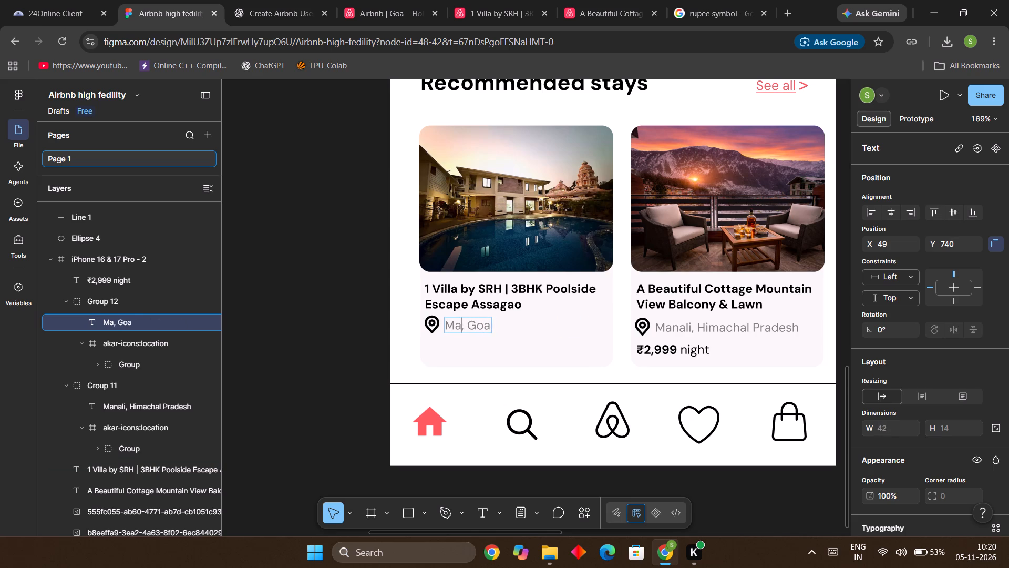
pyautogui.press('BackSpace')
pyautogui.press('BackSpace')
pyautogui.write('Assa')
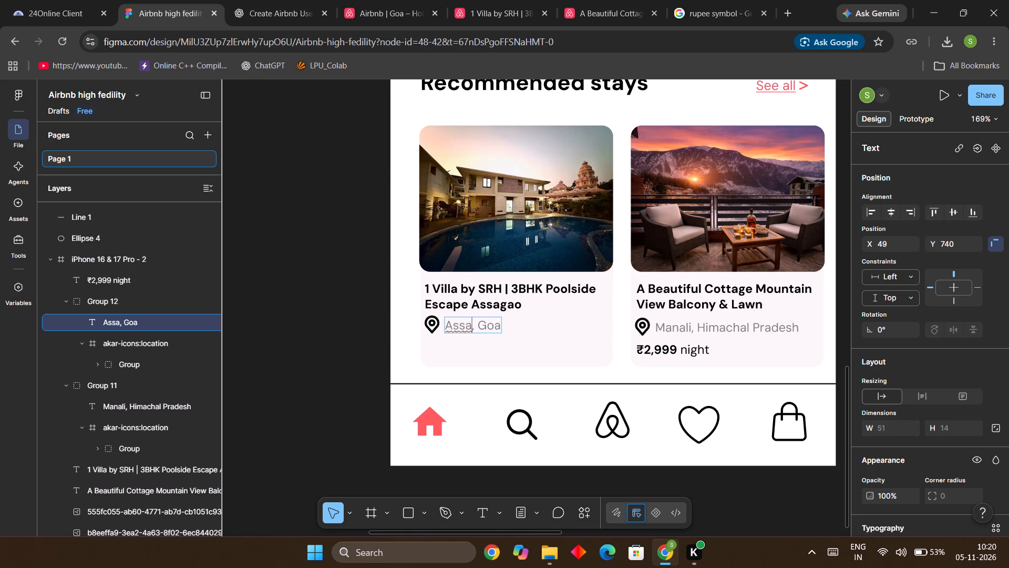
pyautogui.write('gao')
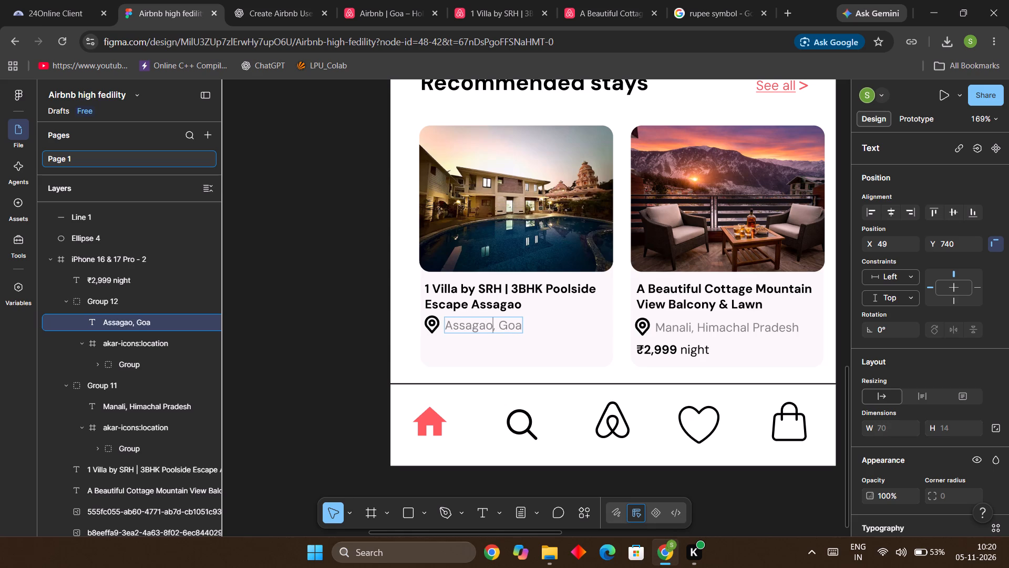
pyautogui.click(354, 273)
pyautogui.click(353, 273)
# Duplicate the cottage card's "₹2,999 night" price text and place the copy under the villa card's location at X 35, Y 762.
pyautogui.click(706, 353)
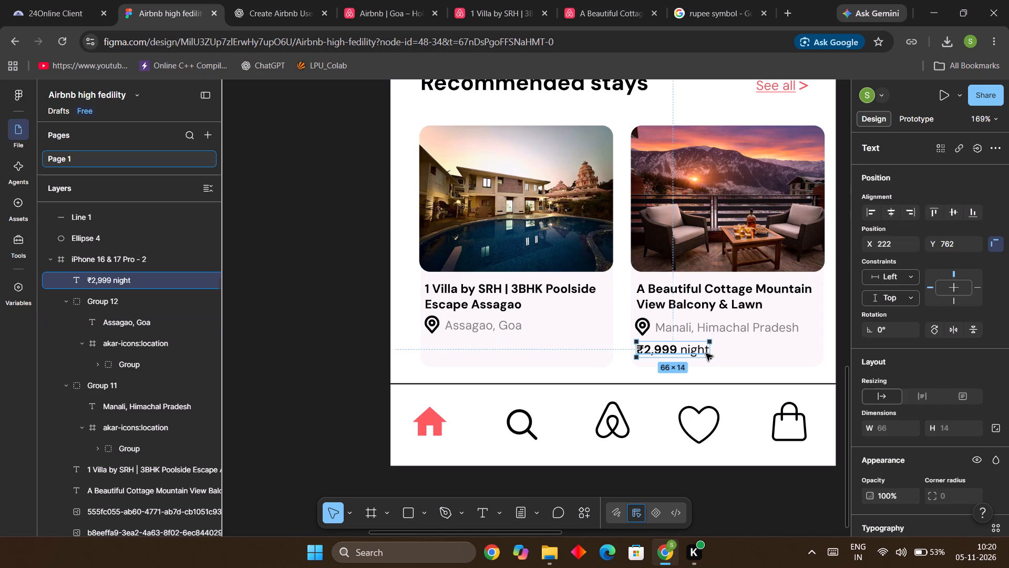
pyautogui.hotkey('ctrl', 'd')
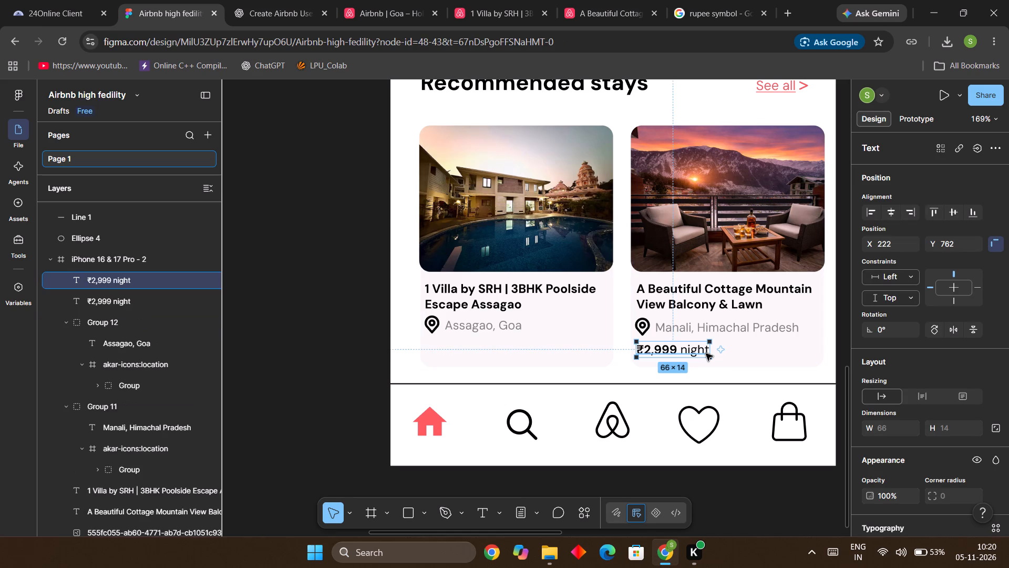
pyautogui.moveTo(701, 353); pyautogui.dragTo(646, 367)
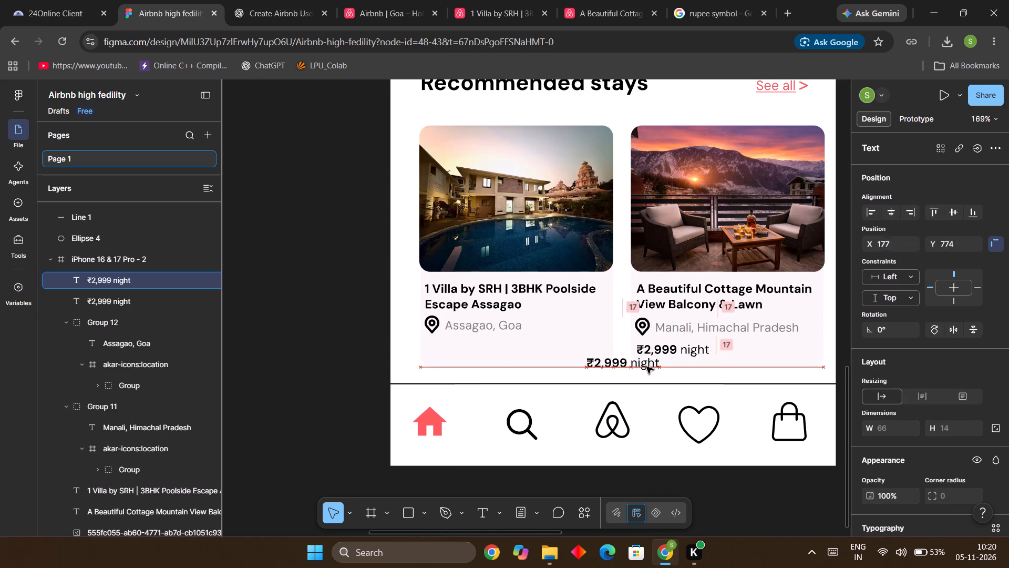
pyautogui.moveTo(646, 367); pyautogui.dragTo(492, 356)
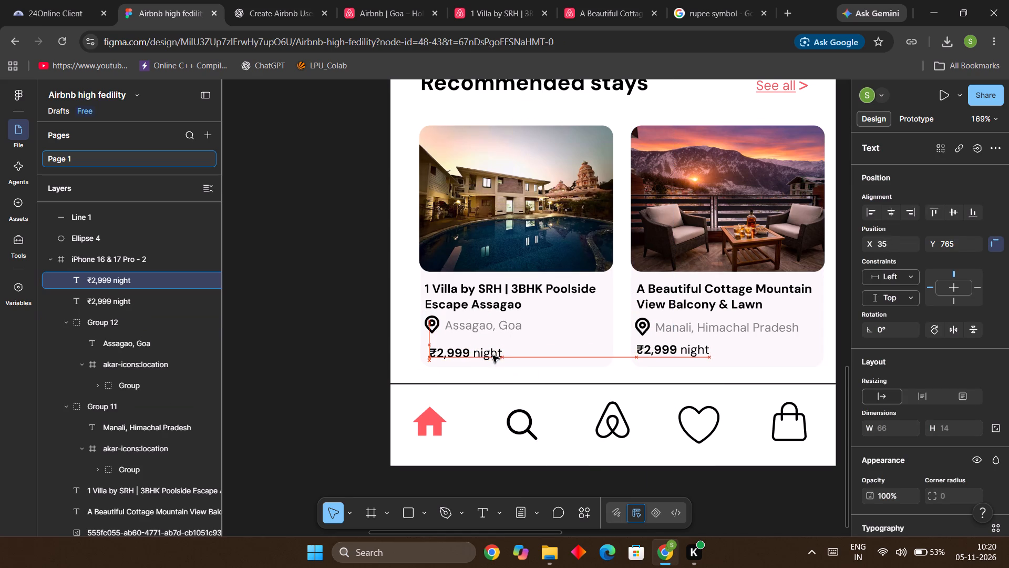
pyautogui.moveTo(492, 356); pyautogui.dragTo(492, 352)
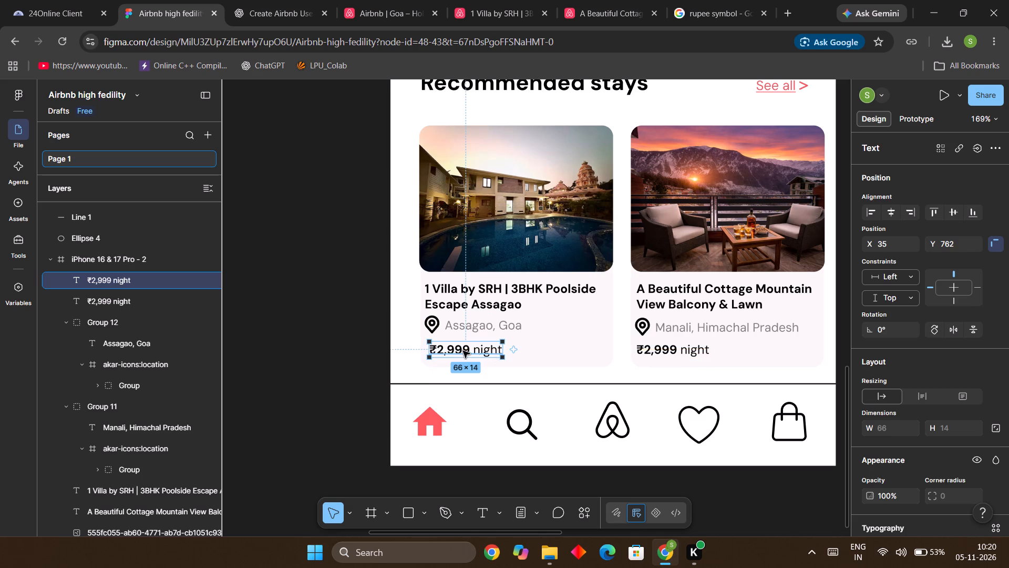
# Change the villa card's price text to "₹10,800 night".
pyautogui.click(466, 347)
pyautogui.doubleClick(470, 348)
pyautogui.click(471, 349)
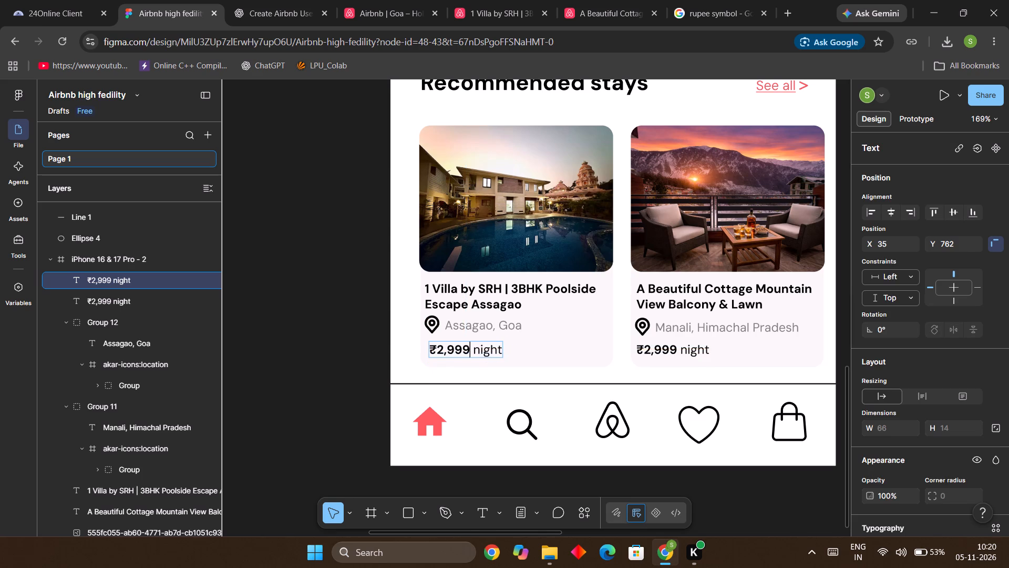
pyautogui.press('BackSpace')
pyautogui.press('BackSpace')
pyautogui.press('BackSpace')
pyautogui.press('BackSpace')
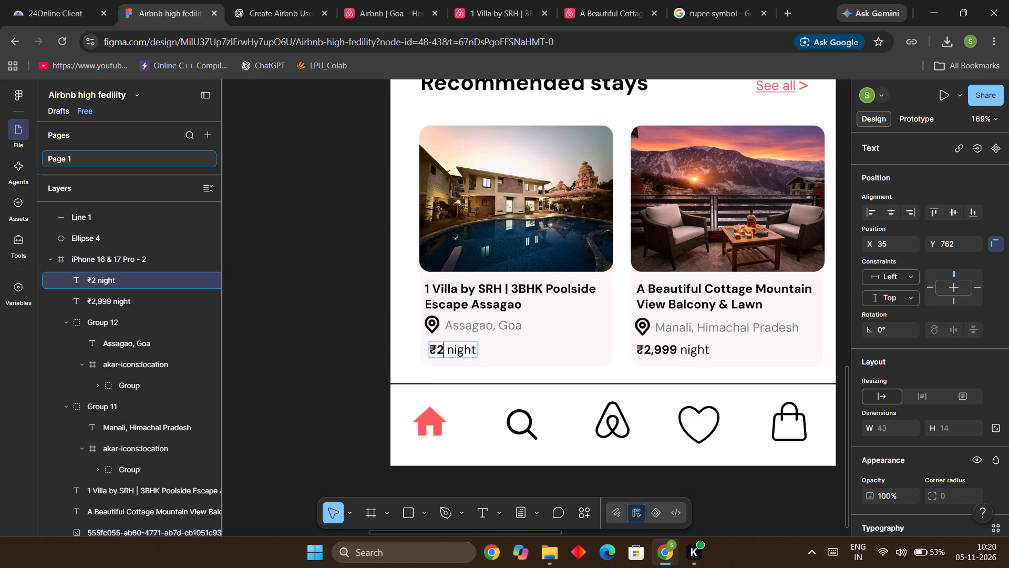
pyautogui.press('BackSpace')
pyautogui.write('10,')
pyautogui.write('800')
pyautogui.click(367, 341)
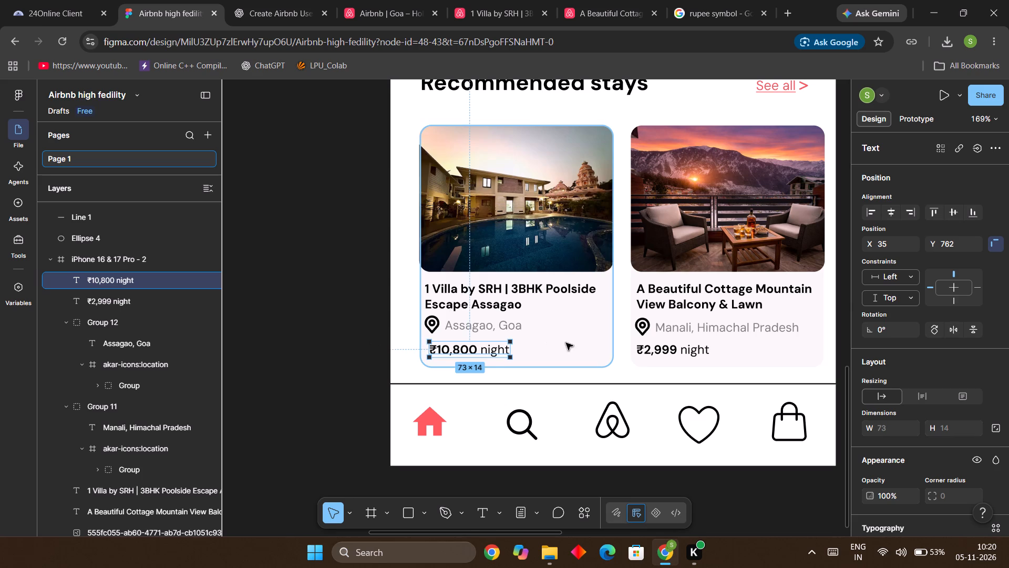
pyautogui.click(559, 341)
pyautogui.click(560, 364)
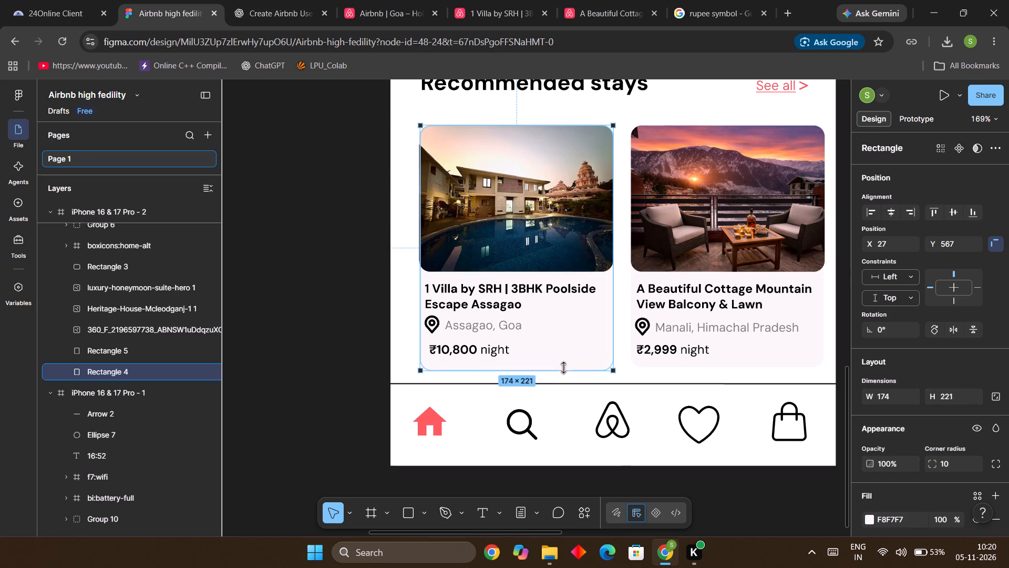
pyautogui.click(351, 318)
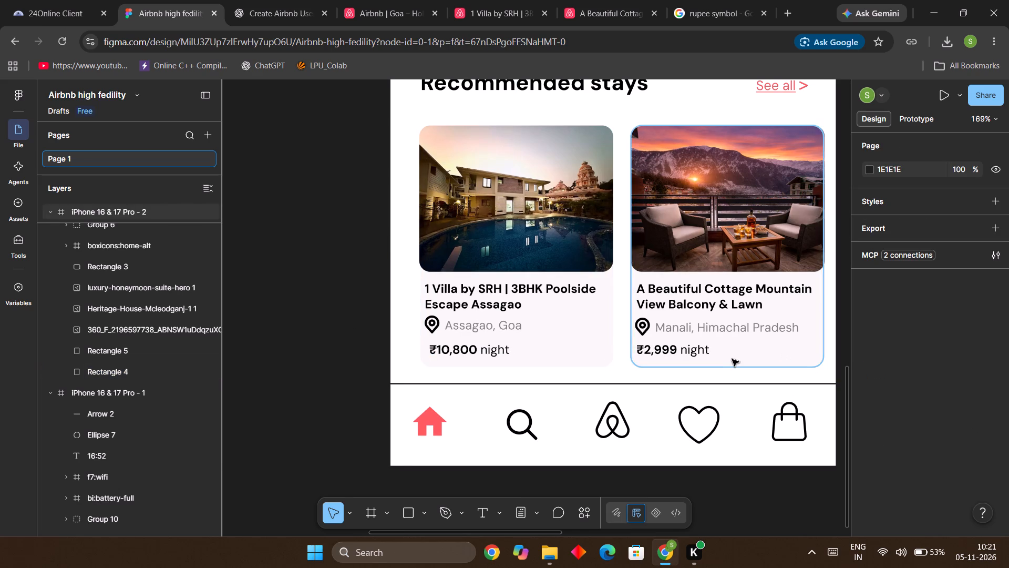
# Preview the iPhone 16 & 17 Pro - 2 home screen frame as a prototype, and return to the design file.
pyautogui.keyDown('ctrl'); pyautogui.scroll(-6, 732, 359); pyautogui.keyUp('ctrl')
pyautogui.click(774, 450)
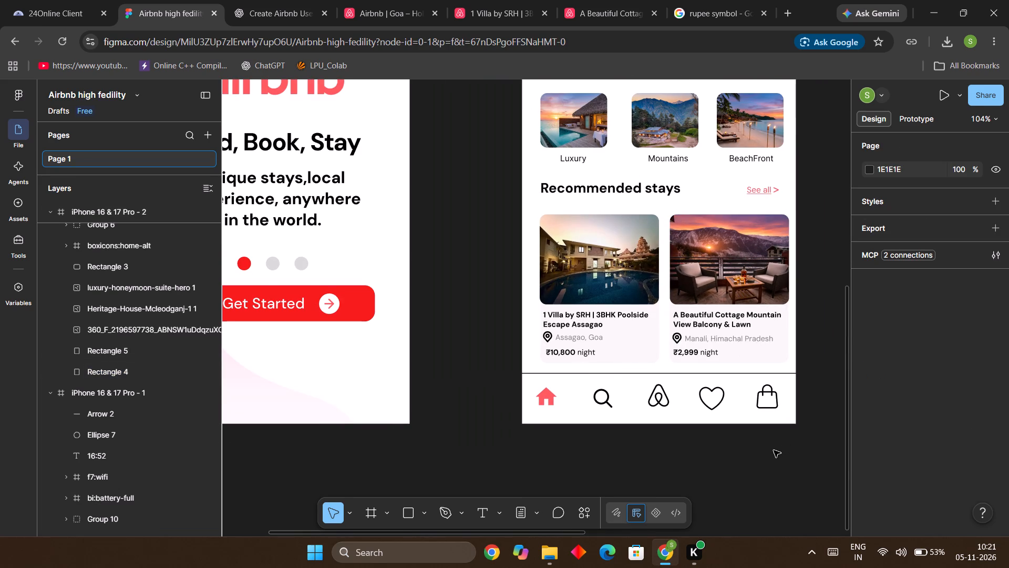
pyautogui.press('Right')
pyautogui.press('Right')
pyautogui.press('Right')
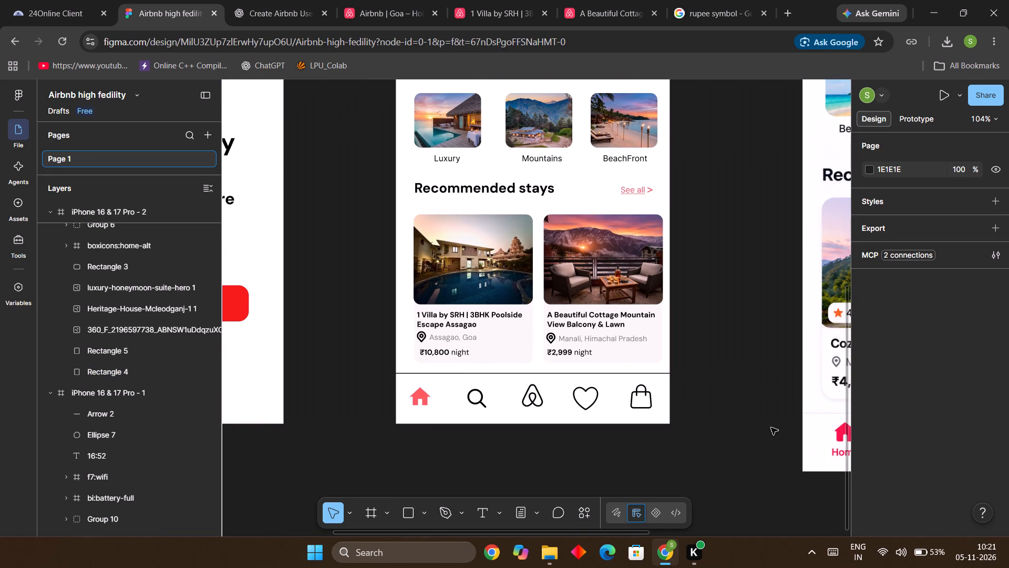
pyautogui.scroll(4, 771, 428)
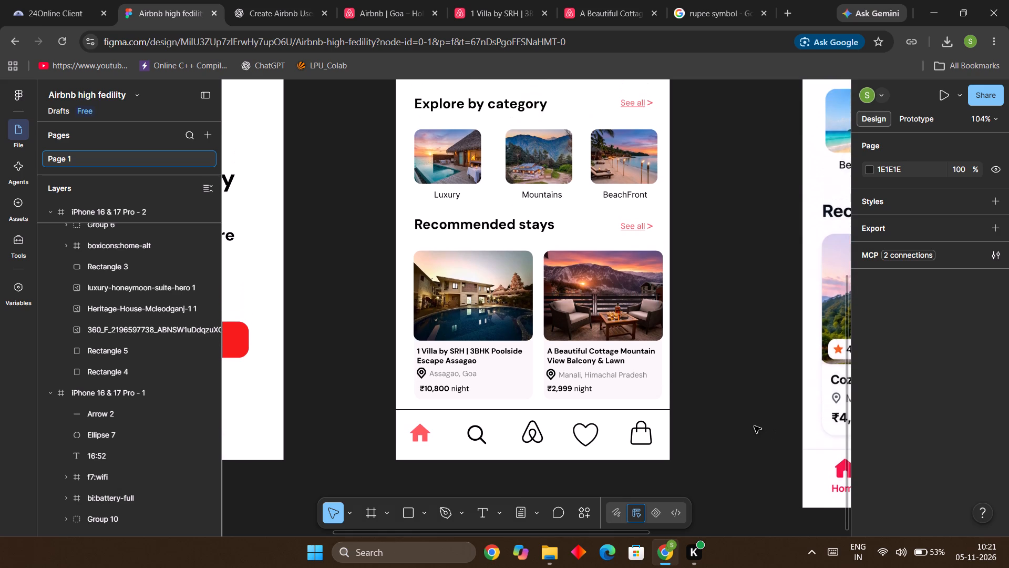
pyautogui.scroll(2, 752, 425)
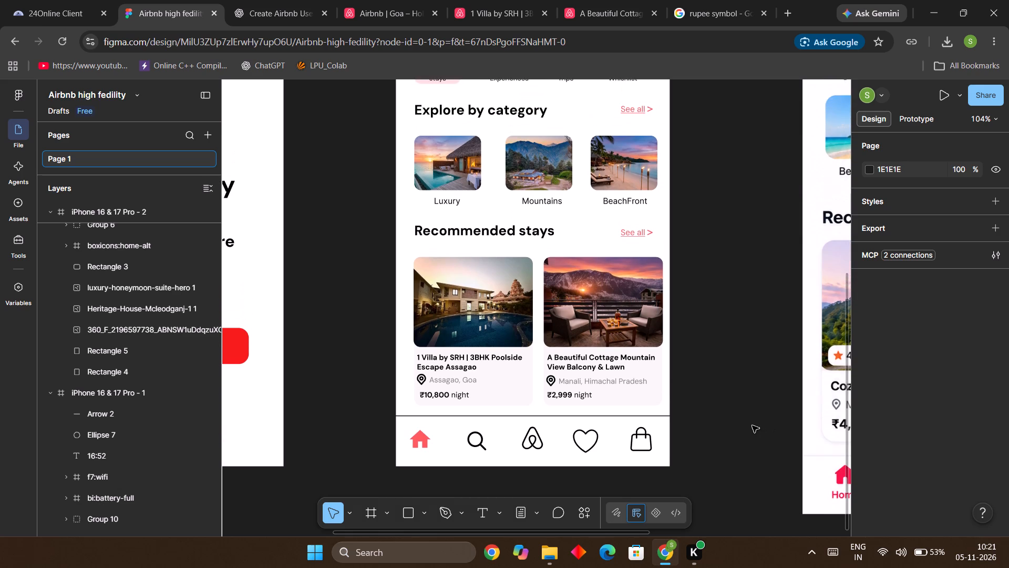
pyautogui.scroll(9, 752, 425)
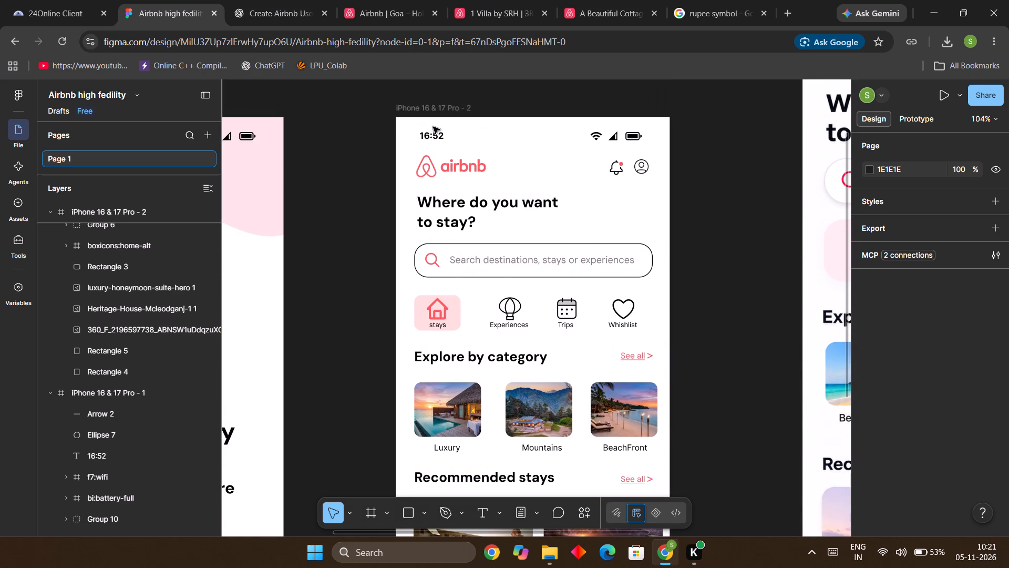
pyautogui.click(452, 109)
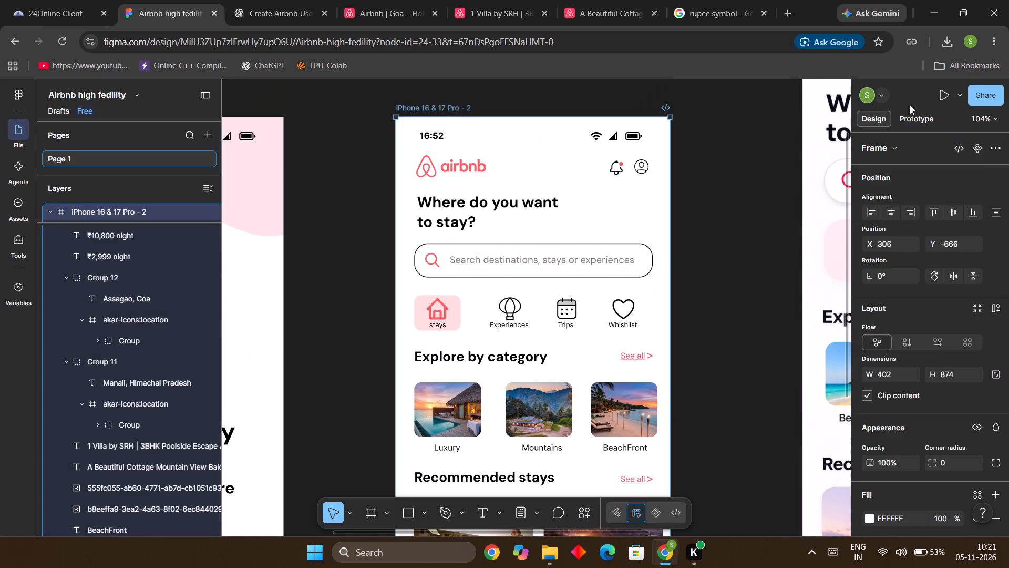
pyautogui.click(939, 98)
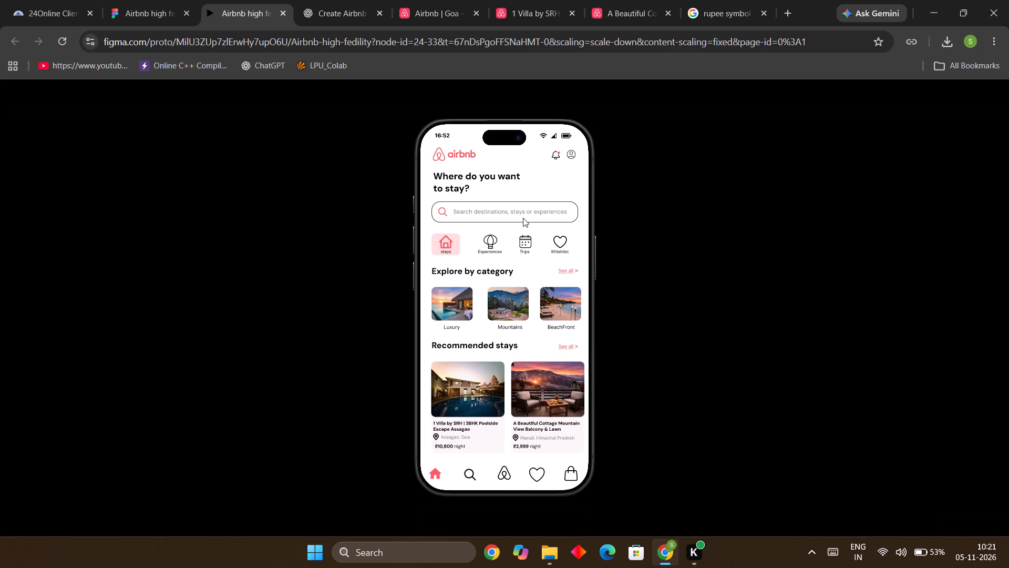
pyautogui.scroll(2, 512, 386)
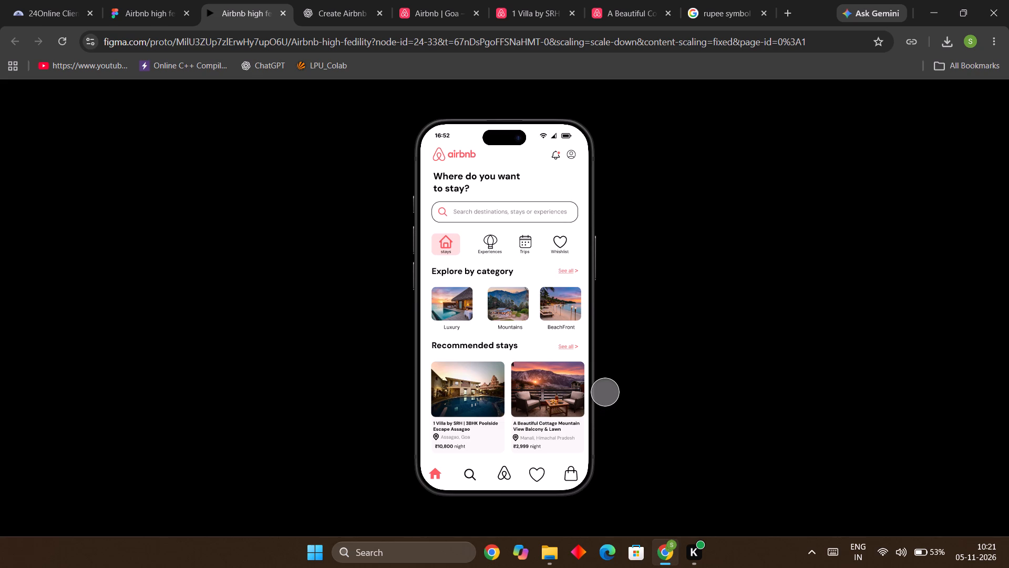
pyautogui.click(171, 1)
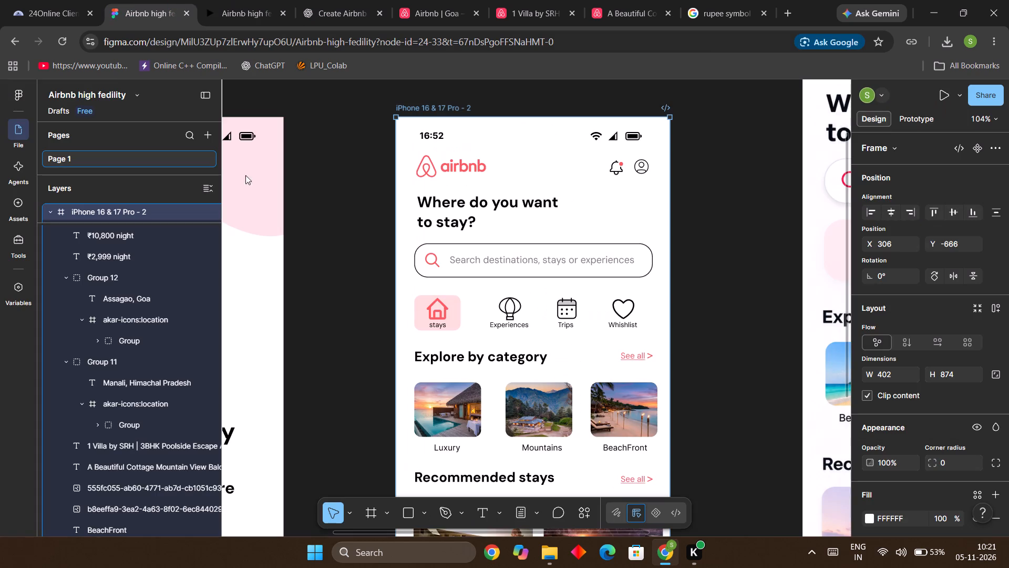
# Add a "Home" text label just below the home icon in the bottom navigation bar.
pyautogui.scroll(-7, 541, 444)
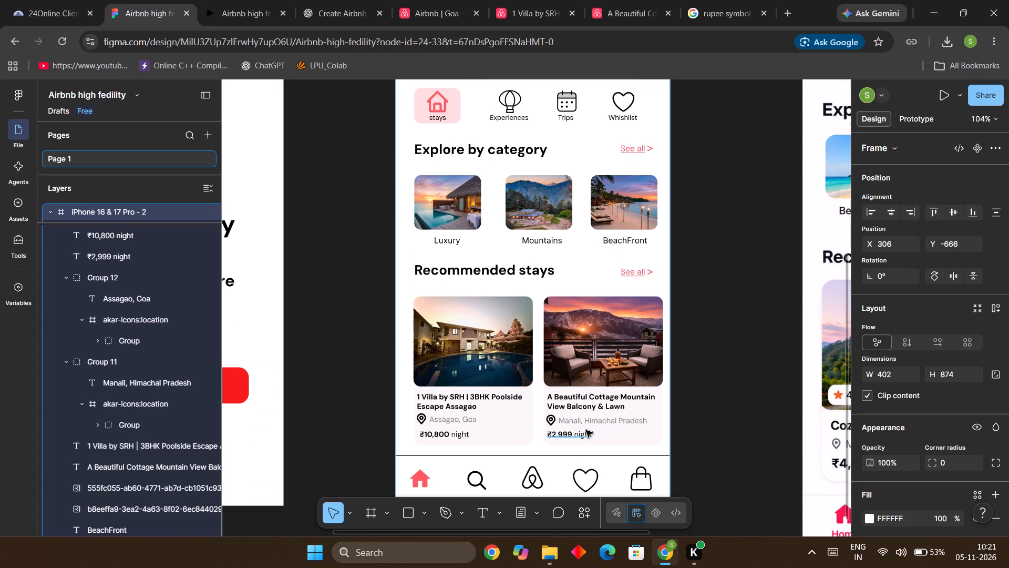
pyautogui.keyDown('ctrl'); pyautogui.scroll(5, 623, 441); pyautogui.keyUp('ctrl')
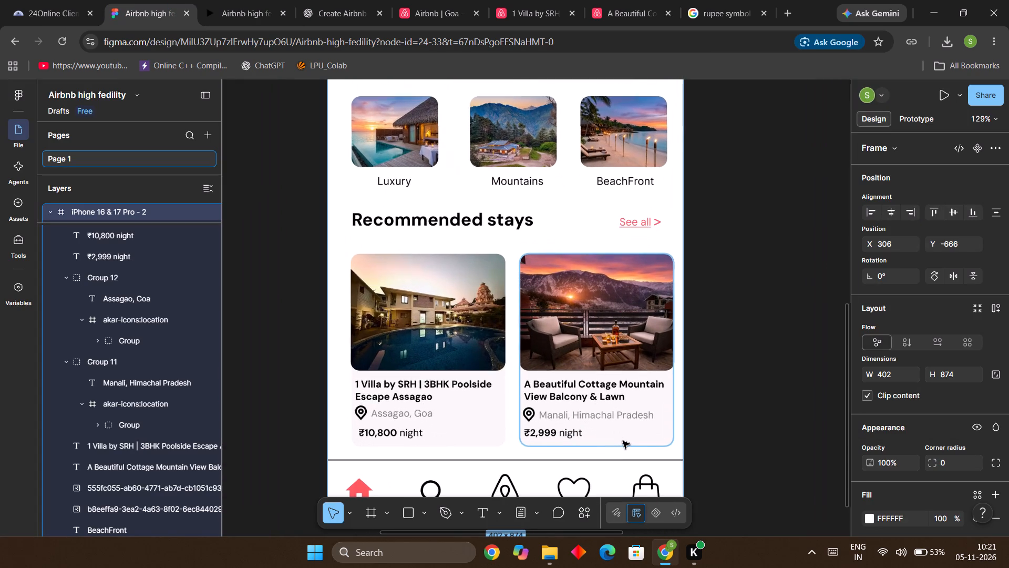
pyautogui.scroll(-4, 623, 441)
pyautogui.scroll(-1, 678, 442)
pyautogui.keyDown('ctrl'); pyautogui.scroll(-2, 678, 442); pyautogui.keyUp('ctrl')
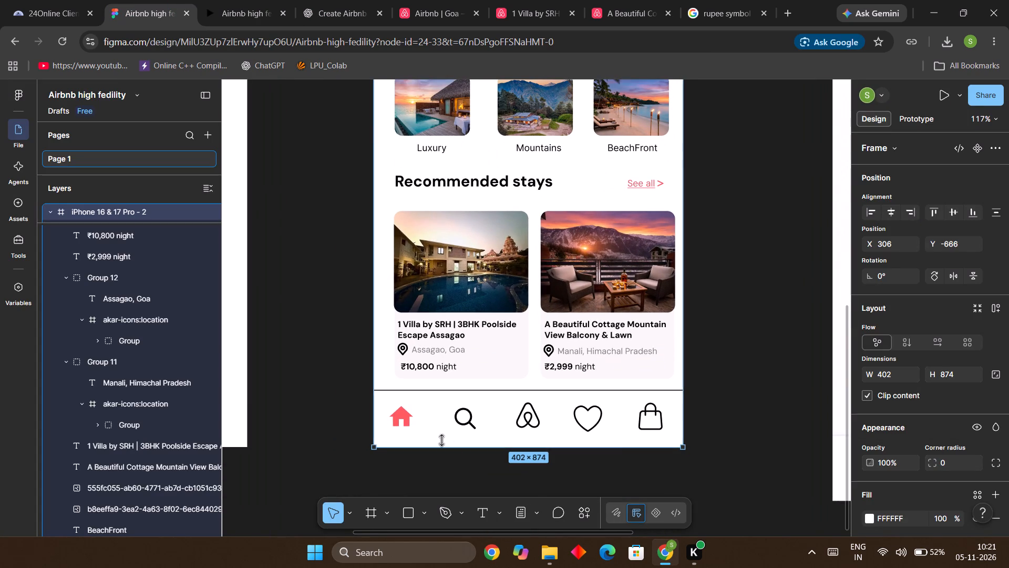
pyautogui.click(487, 515)
pyautogui.click(397, 436)
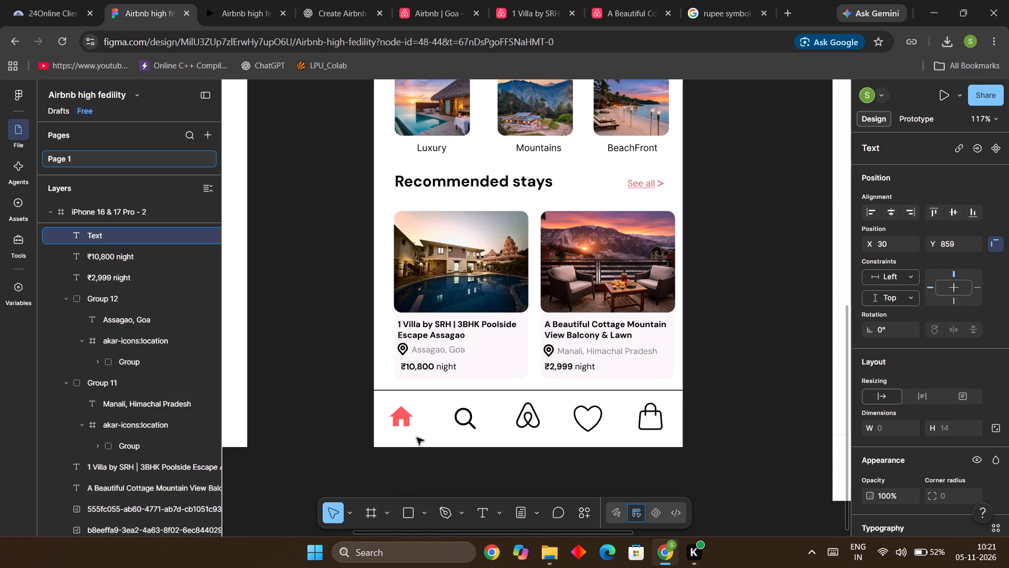
pyautogui.write('Home')
pyautogui.click(424, 462)
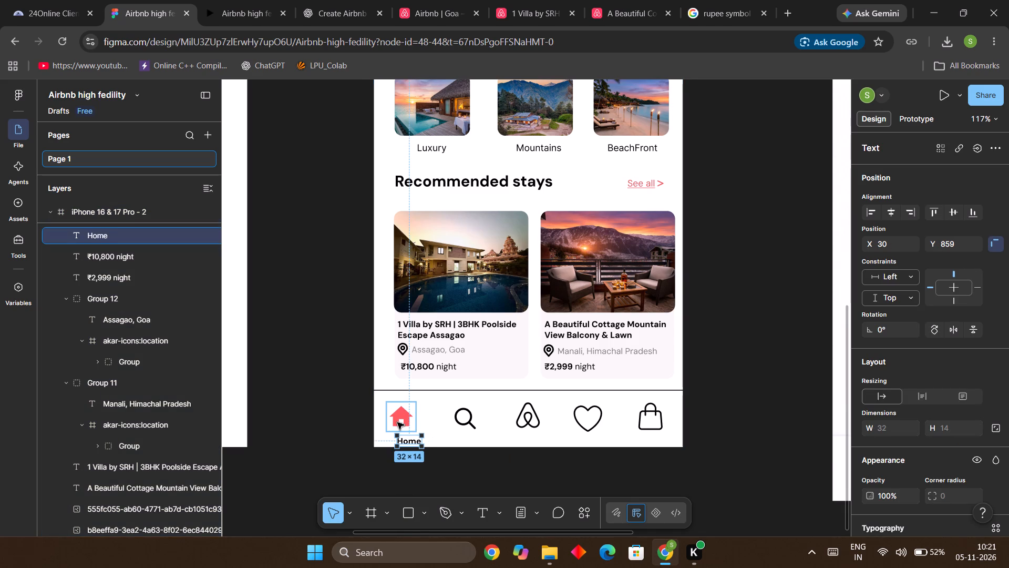
# Move the home icon in the bottom navigation bar up to Y 808.
pyautogui.click(397, 422)
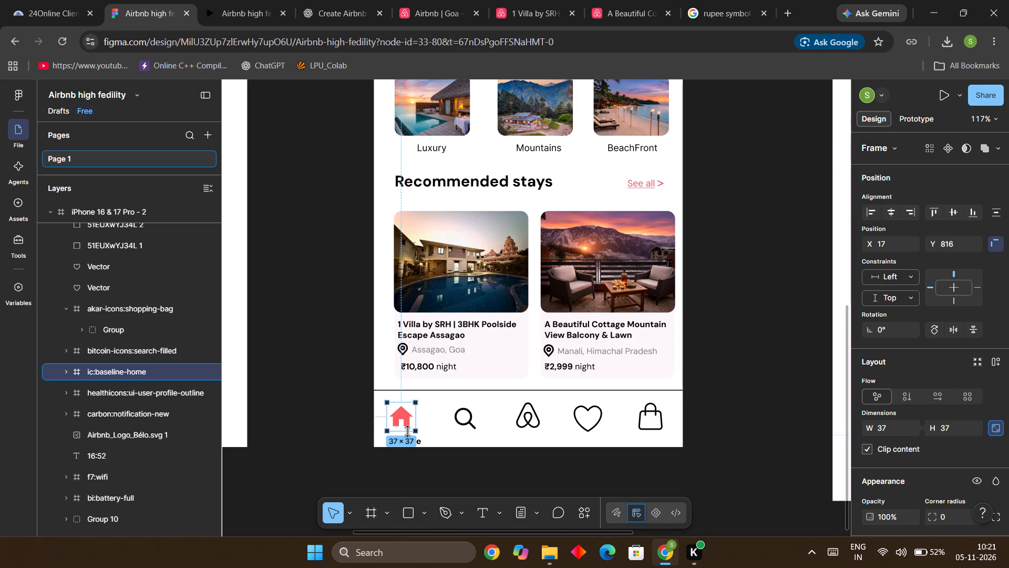
pyautogui.press('Up')
pyautogui.press('Up')
pyautogui.press('Up')
pyautogui.press('Up')
pyautogui.press('Up')
pyautogui.press('Up')
pyautogui.press('Up')
pyautogui.press('Up')
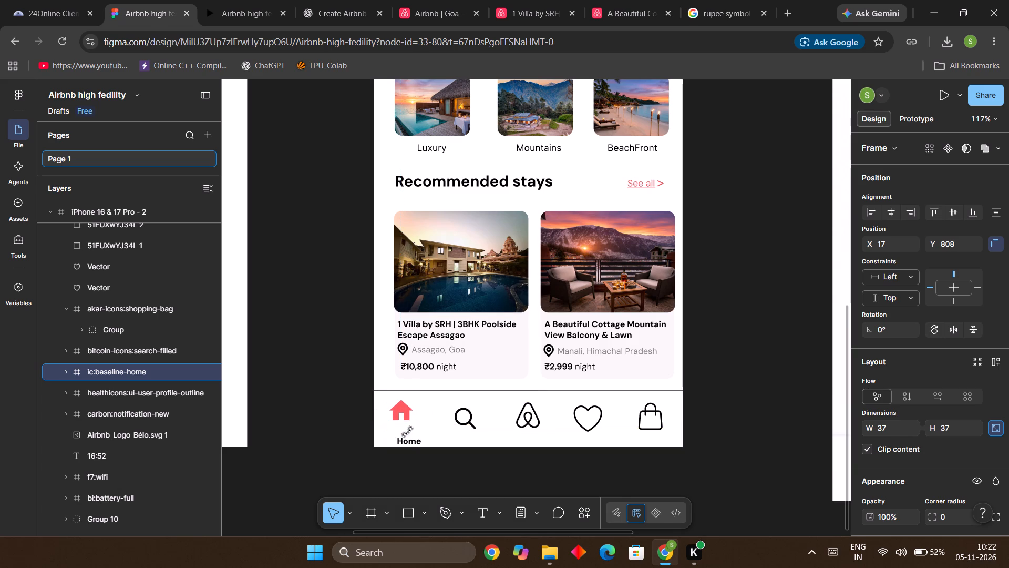
pyautogui.press('Up')
pyautogui.press('Down')
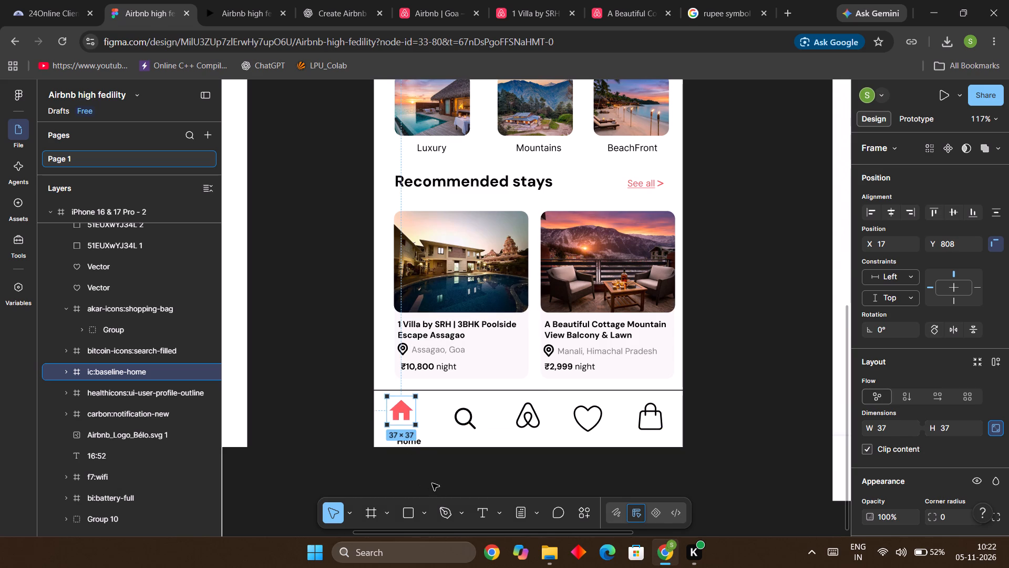
pyautogui.click(432, 481)
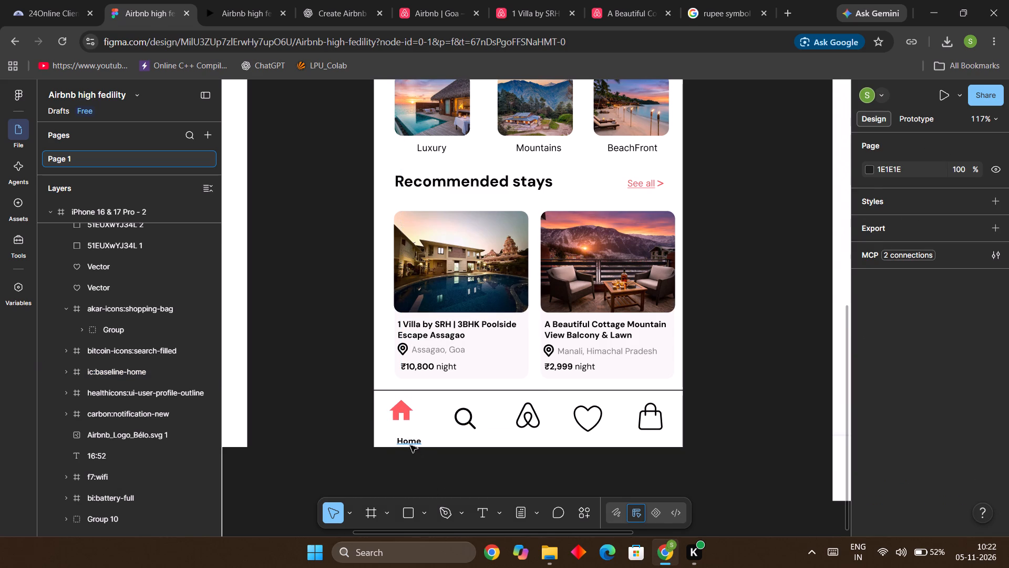
# Move the "Home" label up and centre it under the home icon at X 20, Y 844.
pyautogui.click(410, 445)
pyautogui.press('Up')
pyautogui.press('Up')
pyautogui.press('Up')
pyautogui.press('Up')
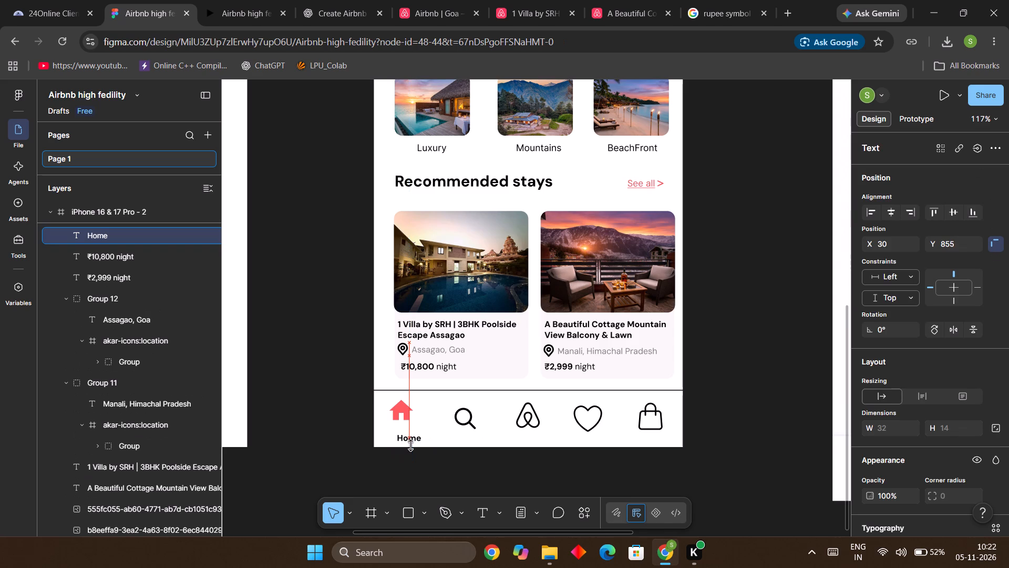
pyautogui.press('Up')
pyautogui.press('Up')
pyautogui.press('Up')
pyautogui.press('Up')
pyautogui.press('Up')
pyautogui.press('Up')
pyautogui.press('Up')
pyautogui.press('Up')
pyautogui.press('Up')
pyautogui.press('Up')
pyautogui.press('Up')
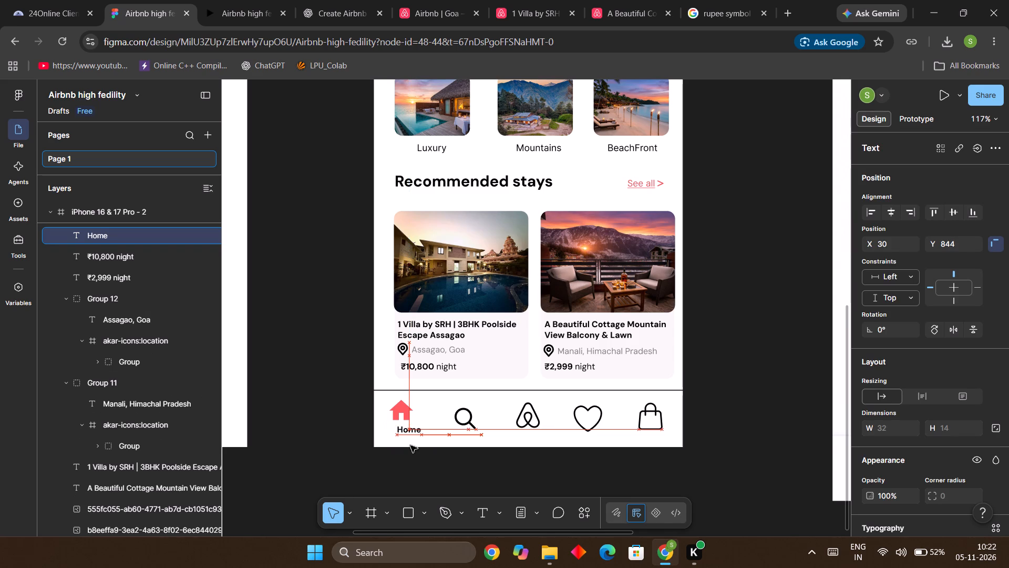
pyautogui.press('Left')
pyautogui.press('Left')
pyautogui.press('Left')
pyautogui.press('Left')
pyautogui.press('Left')
pyautogui.press('Left')
pyautogui.press('Left')
pyautogui.press('Left')
pyautogui.press('Left')
pyautogui.press('Left')
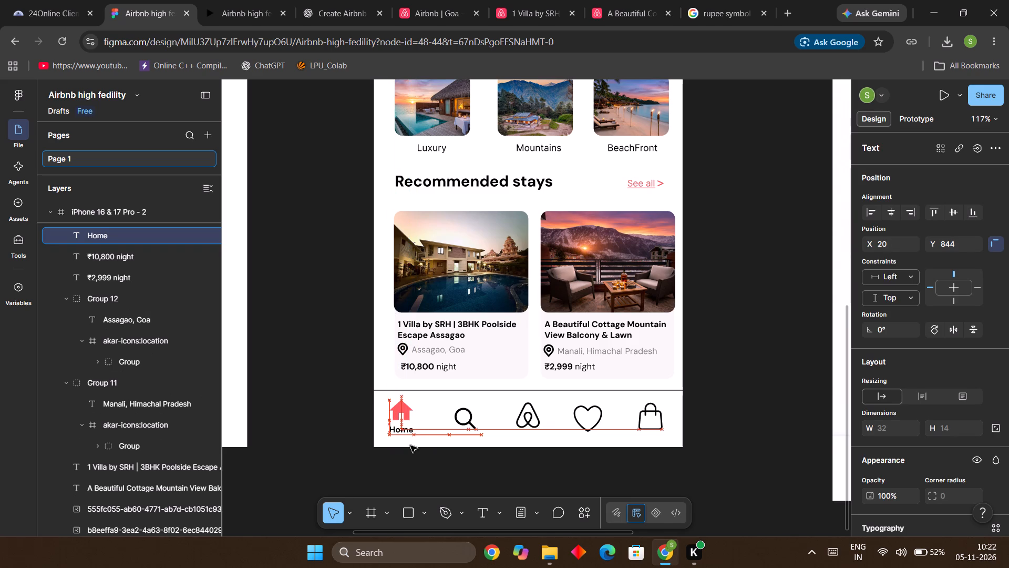
pyautogui.scroll(1, 380, 433)
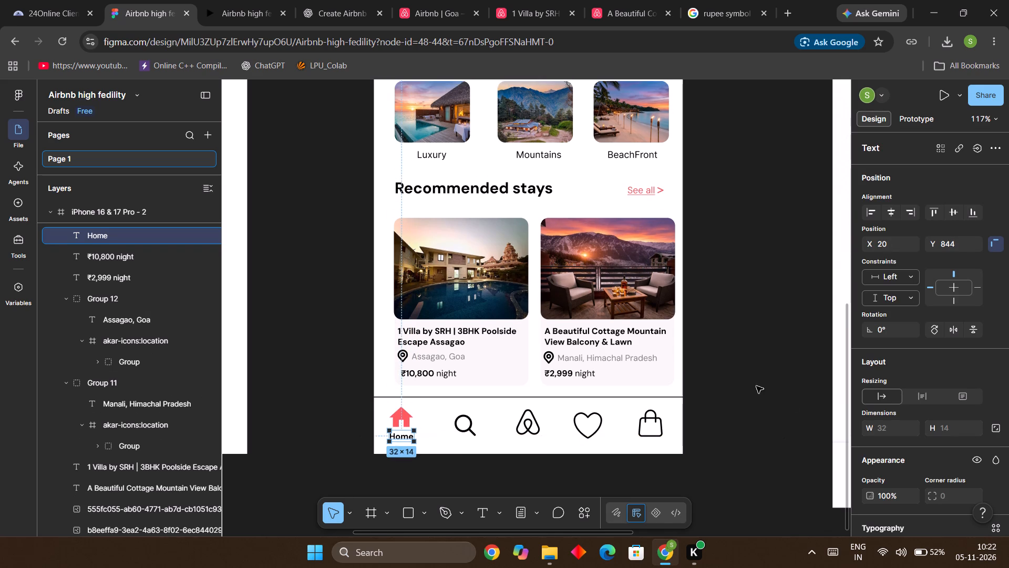
pyautogui.click(752, 386)
# Recolour the "Home" label in the bottom navigation bar to FF5A5F, sampling the colour from the home icon.
pyautogui.keyDown('ctrl'); pyautogui.scroll(-7, 754, 388); pyautogui.keyUp('ctrl')
pyautogui.scroll(-3, 756, 386)
pyautogui.keyDown('ctrl'); pyautogui.scroll(6, 604, 384); pyautogui.keyUp('ctrl')
pyautogui.click(583, 312)
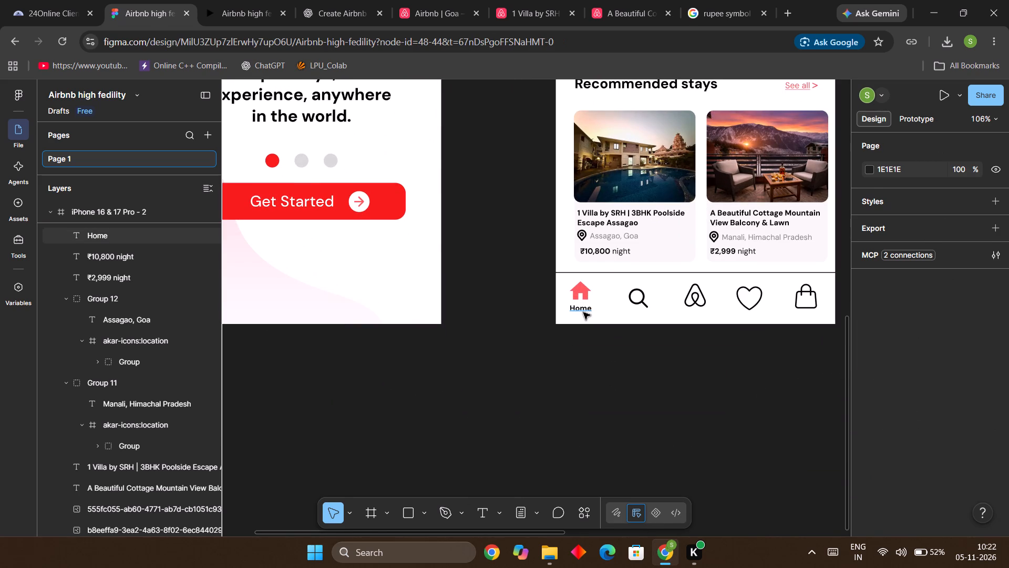
pyautogui.scroll(-3, 879, 479)
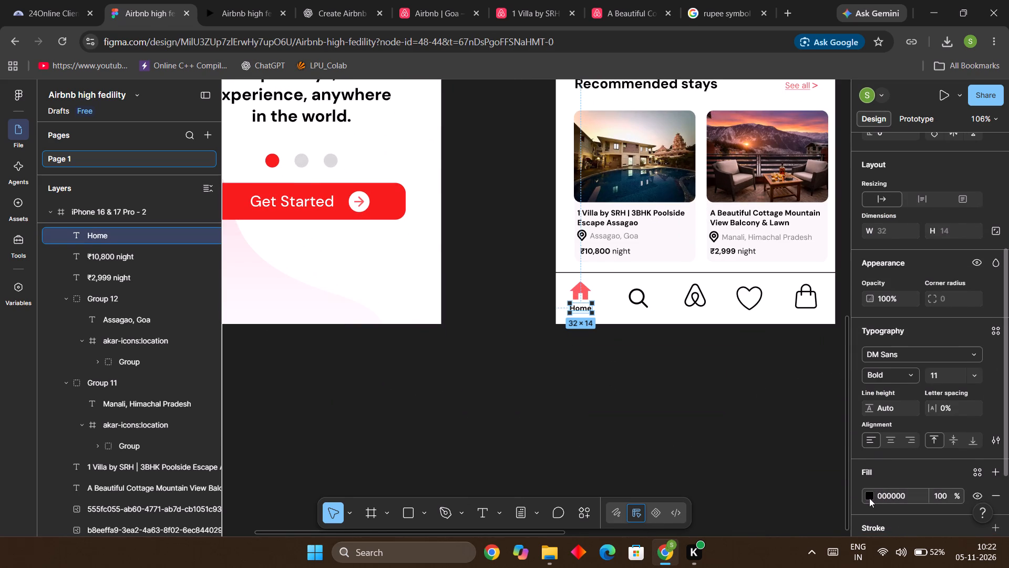
pyautogui.click(869, 498)
pyautogui.click(713, 412)
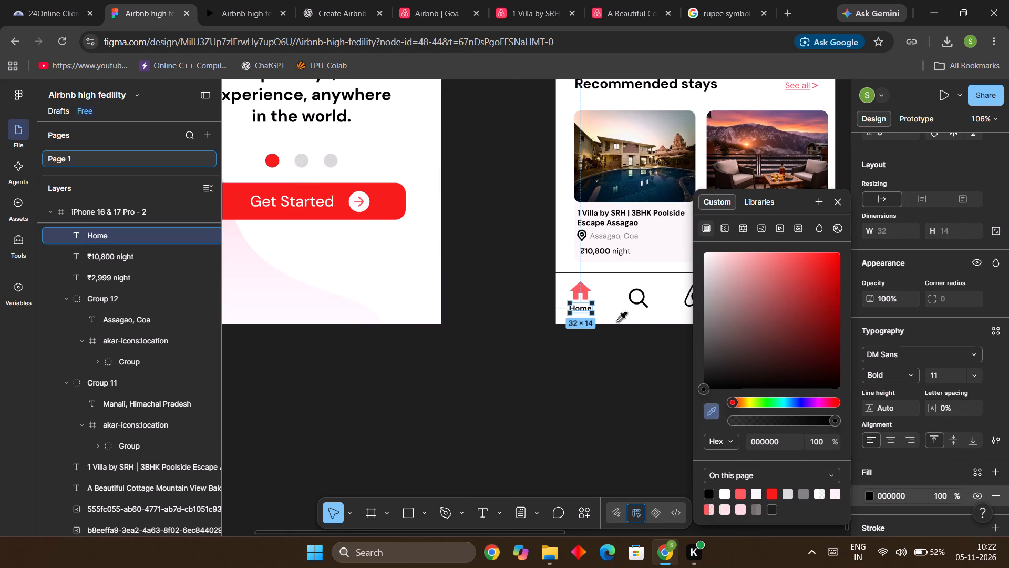
pyautogui.click(581, 287)
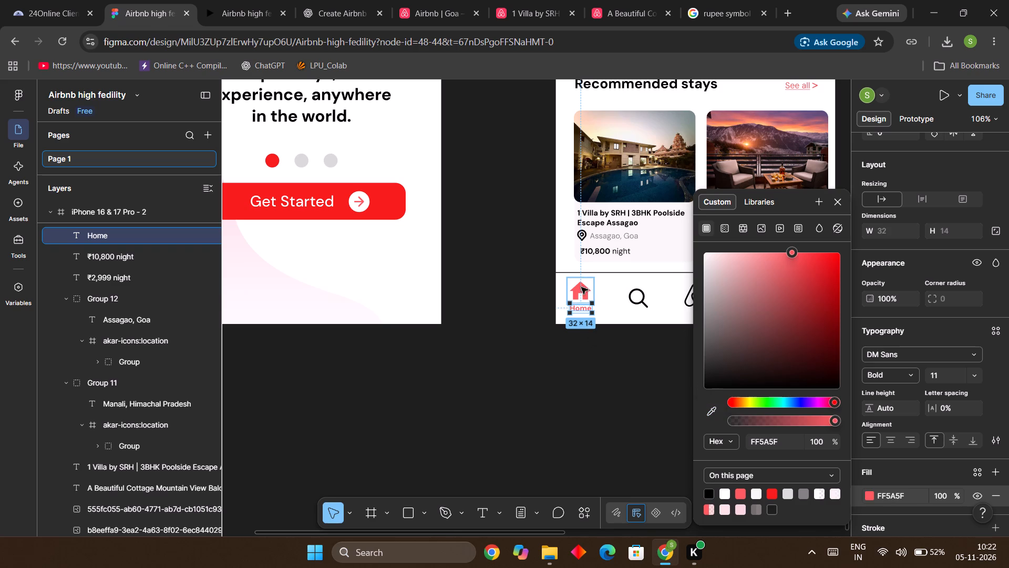
pyautogui.click(617, 371)
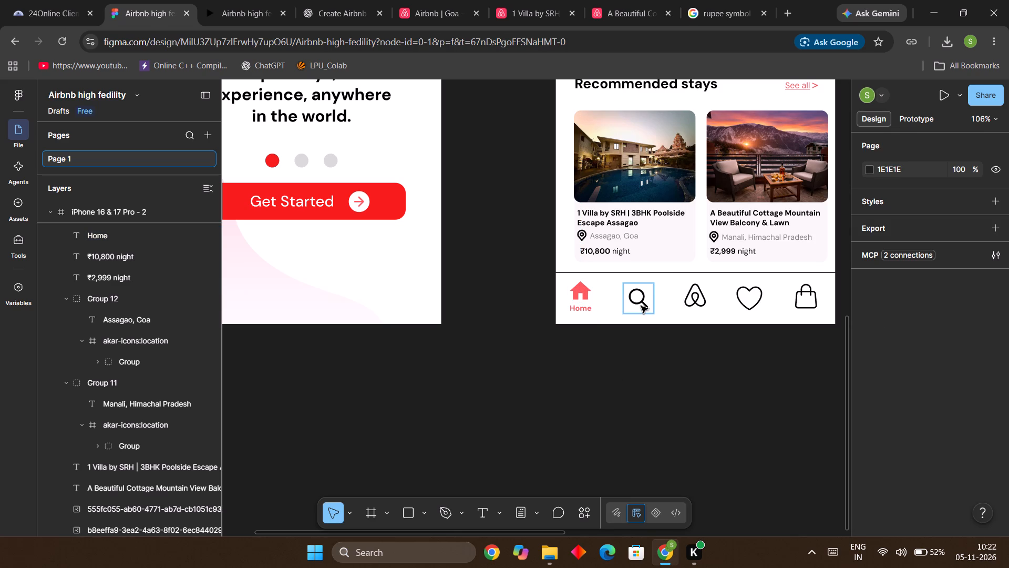
# Move the search icon in the bottom navigation bar slightly up and closer to the home icon.
pyautogui.doubleClick(641, 306)
pyautogui.moveTo(641, 306); pyautogui.dragTo(635, 304)
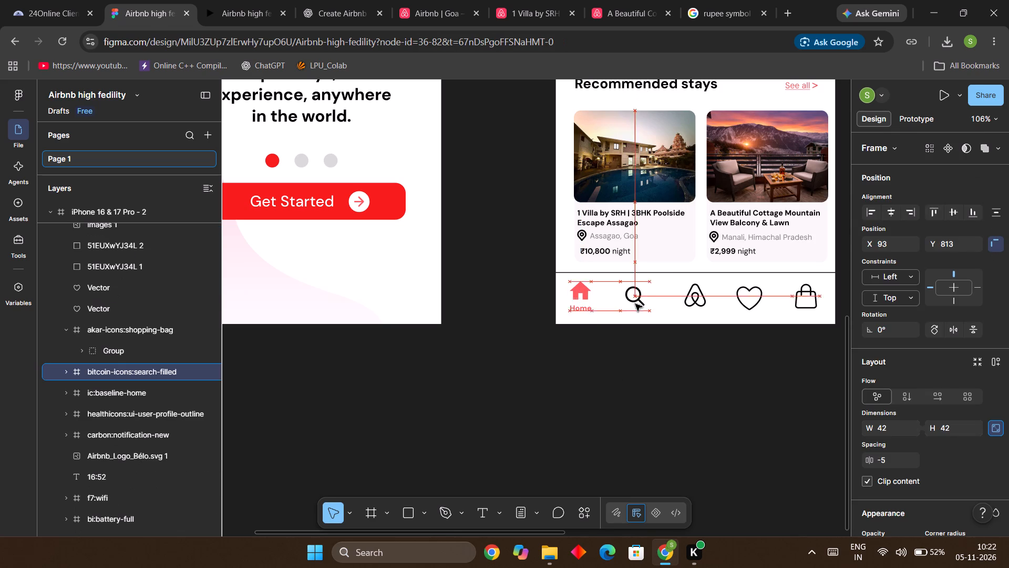
pyautogui.moveTo(635, 304); pyautogui.dragTo(631, 302)
pyautogui.click(715, 399)
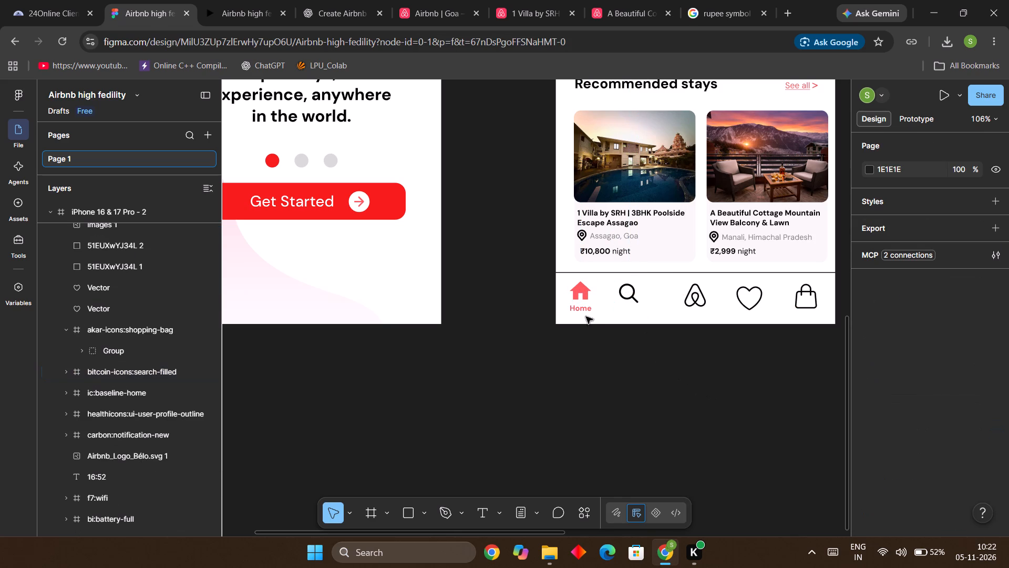
# Duplicate the "Home" label and place the copy under the search icon at X 89, Y 844.
pyautogui.click(574, 312)
pyautogui.hotkey('ctrl', 'd')
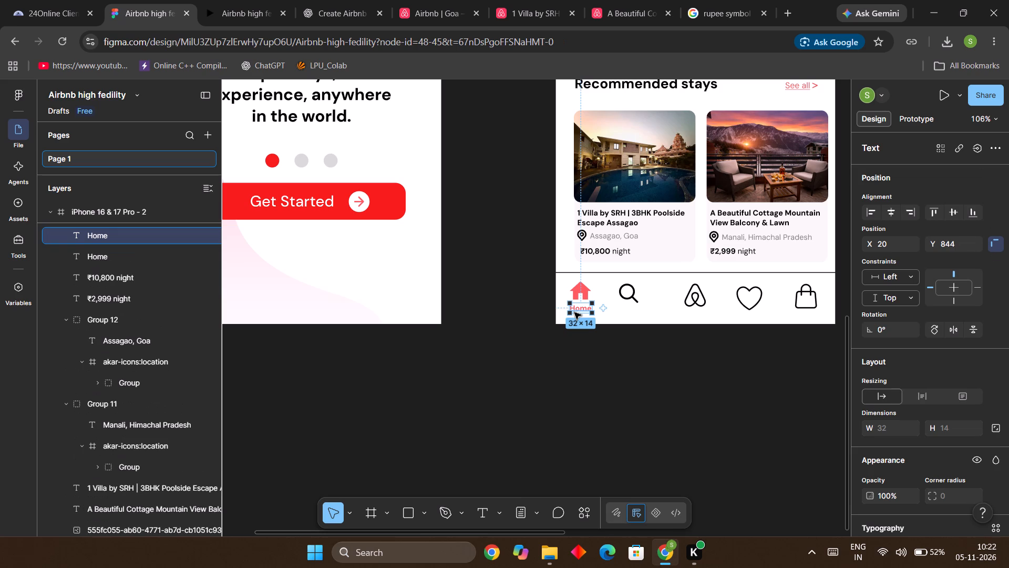
pyautogui.press('Right')
pyautogui.press('Right')
pyautogui.press('Right')
pyautogui.press('Right')
pyautogui.press('Right')
pyautogui.press('Right')
pyautogui.press('Right')
pyautogui.press('Right')
pyautogui.press('Right')
pyautogui.press('Right')
pyautogui.press('Right')
pyautogui.press('Right')
pyautogui.press('Right')
pyautogui.press('Right')
pyautogui.press('Right')
pyautogui.press('Right')
pyautogui.press('Right')
pyautogui.press('Right')
pyautogui.press('Right')
pyautogui.press('Right')
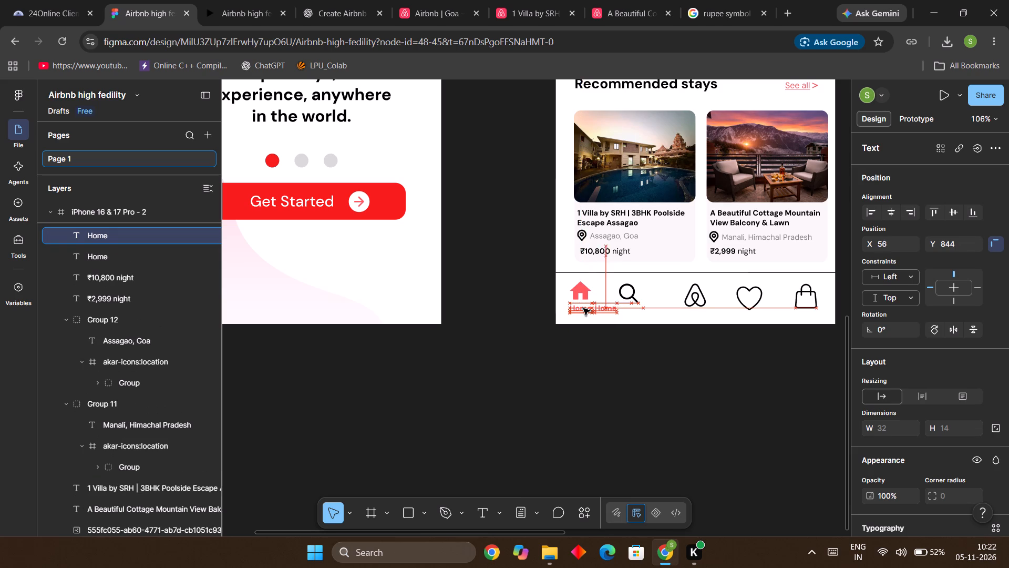
pyautogui.press('Right')
pyautogui.press('Right')
pyautogui.press('Right')
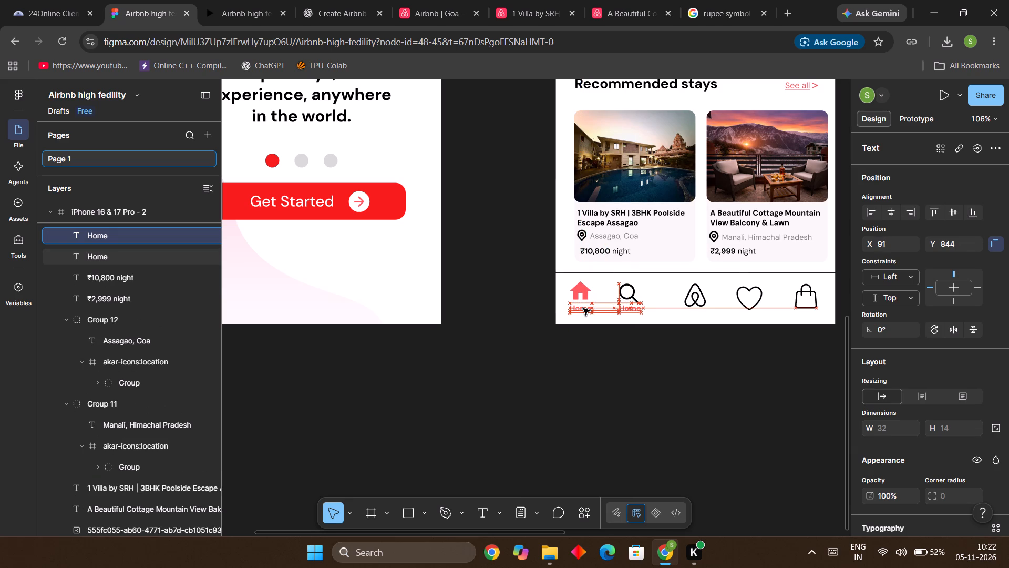
pyautogui.press('Right')
pyautogui.press('Right')
pyautogui.press('Left')
pyautogui.press('Left')
pyautogui.press('Left')
pyautogui.press('Right')
pyautogui.press('Right')
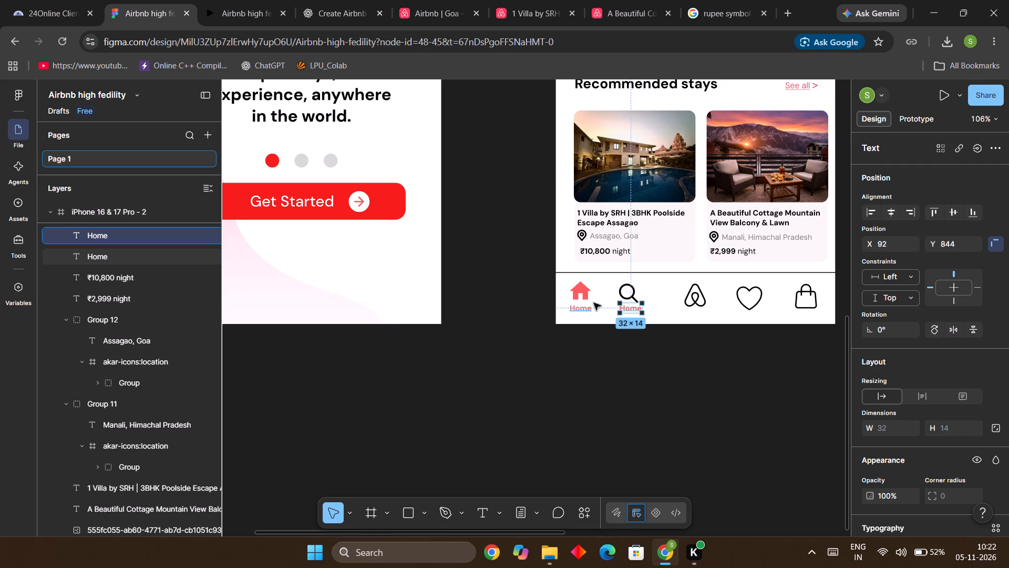
pyautogui.press('Right')
pyautogui.press('Right')
pyautogui.press('Right')
pyautogui.press('Left')
pyautogui.press('Left')
pyautogui.press('Left')
pyautogui.press('Left')
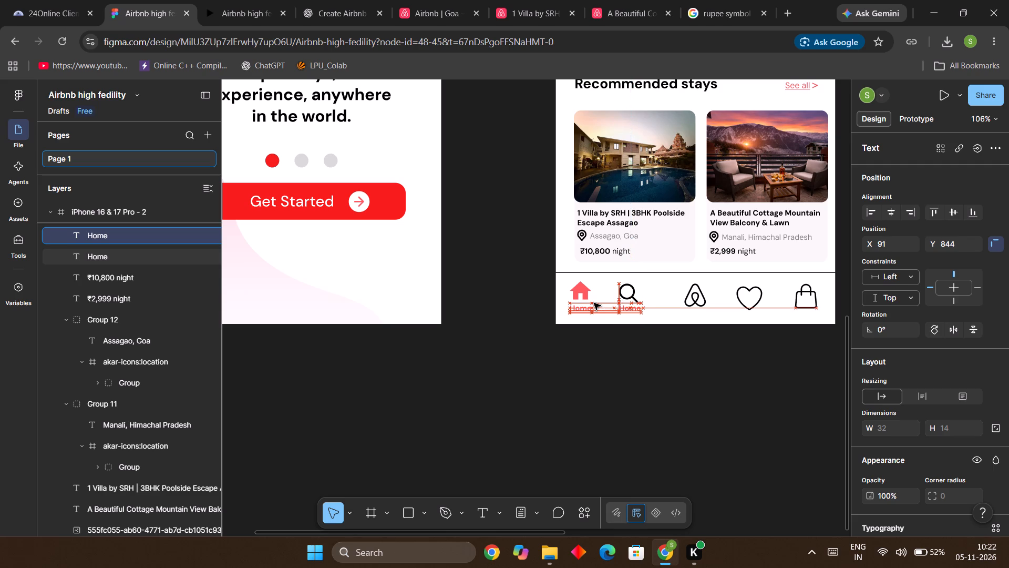
pyautogui.press('Right')
pyautogui.keyDown('ctrl'); pyautogui.scroll(6, 651, 352); pyautogui.keyUp('ctrl')
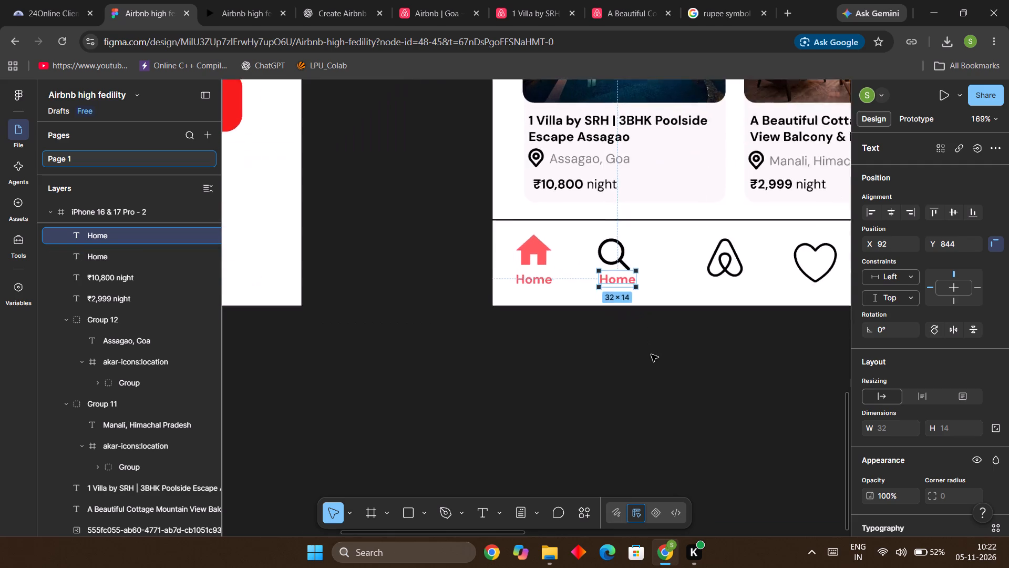
pyautogui.keyDown('ctrl'); pyautogui.scroll(6, 651, 354); pyautogui.keyUp('ctrl')
pyautogui.press('Left')
pyautogui.press('Left')
pyautogui.press('Left')
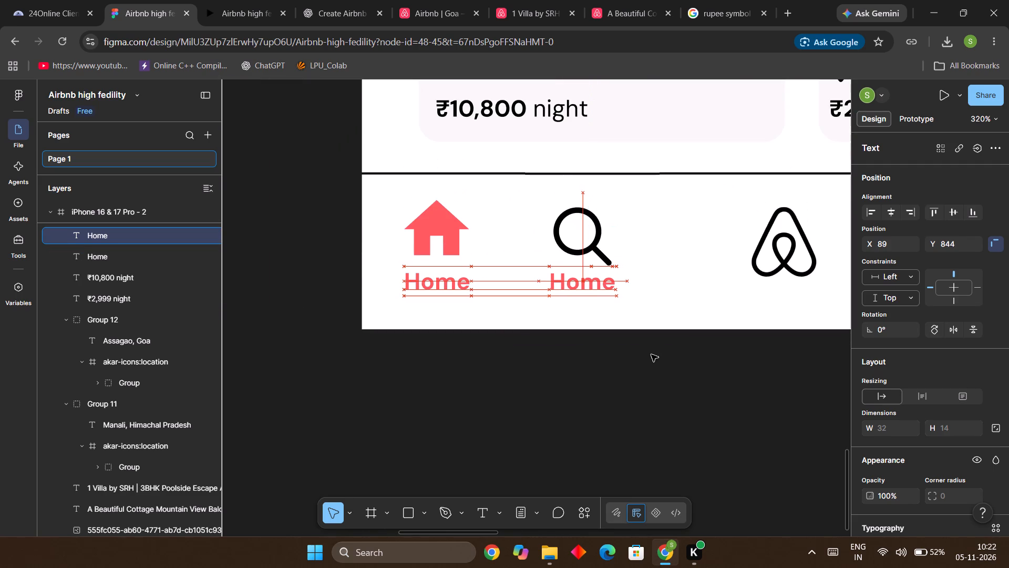
# Change the text of the label under the search icon to "Explore".
pyautogui.doubleClick(595, 288)
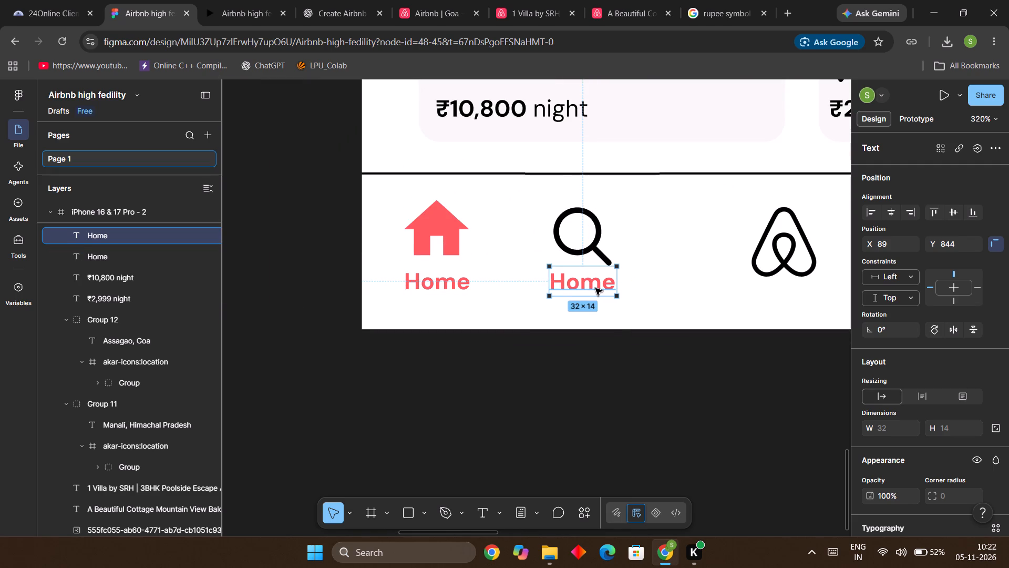
pyautogui.hotkey('shift', 'e')
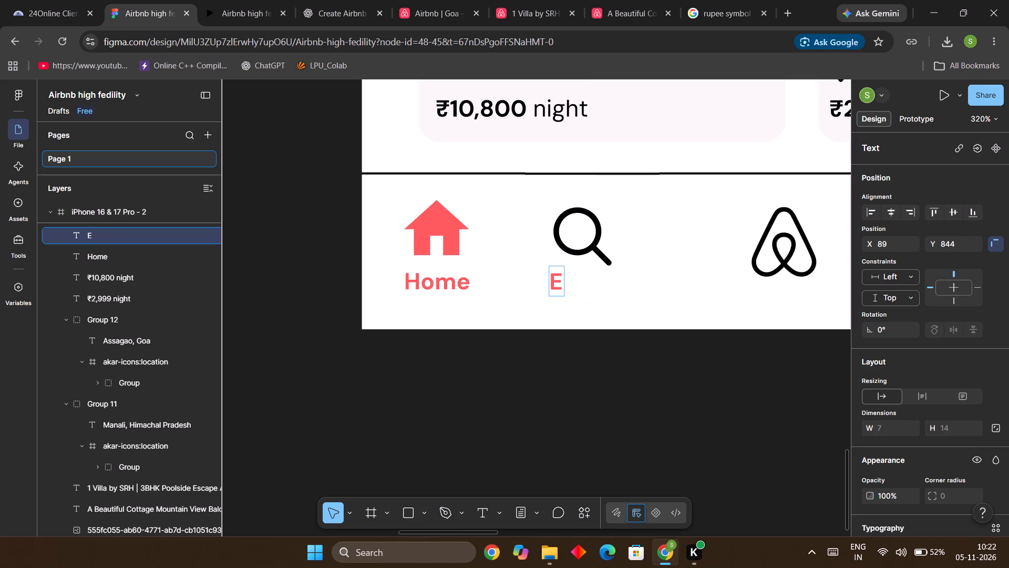
pyautogui.write('xplore')
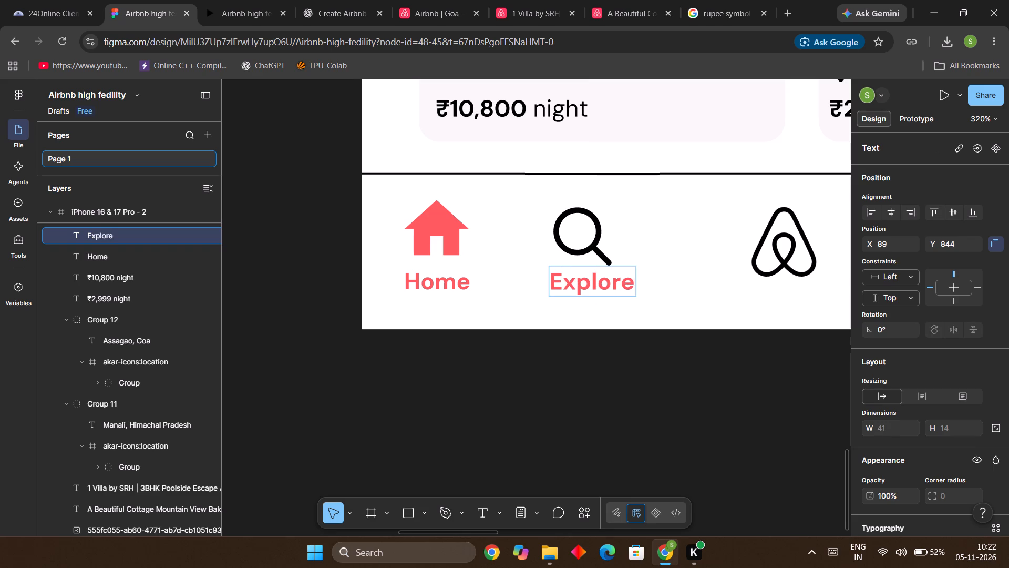
pyautogui.click(652, 380)
pyautogui.click(652, 380)
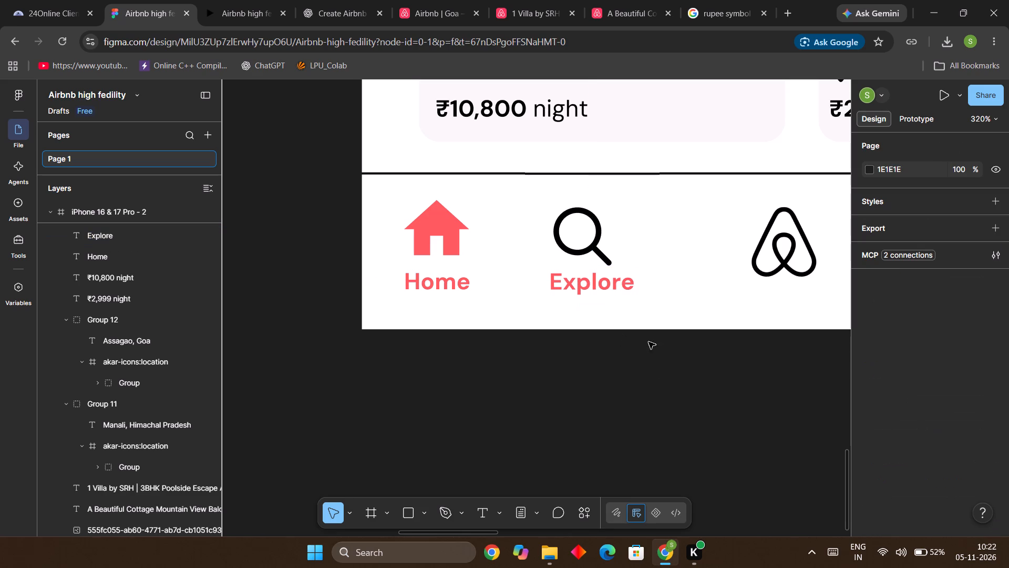
# Duplicate the "Explore" label and place the copy under the Airbnb logo icon at X 180, Y 844.
pyautogui.click(622, 285)
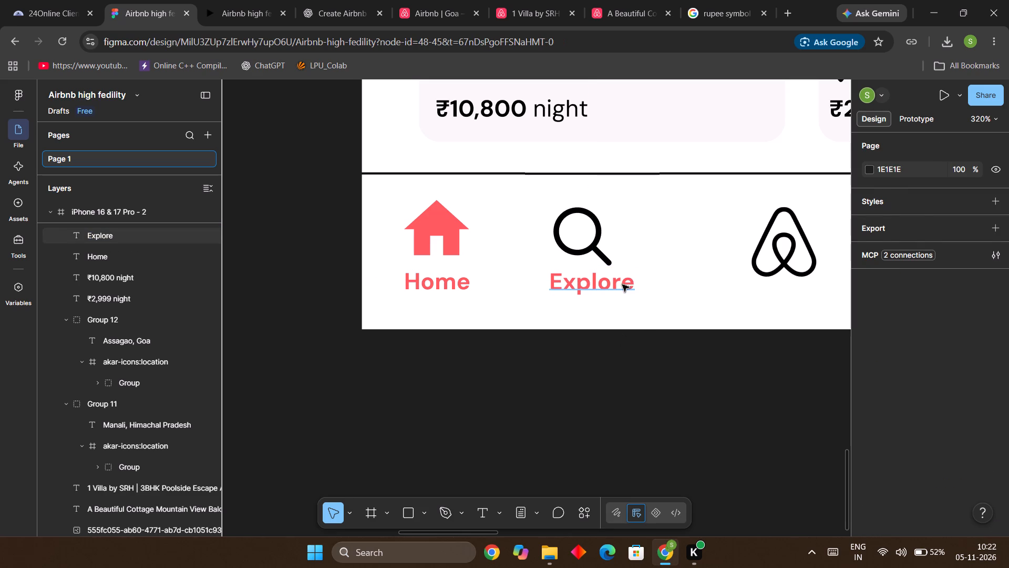
pyautogui.hotkey('ctrl', 'd')
pyautogui.moveTo(622, 285); pyautogui.dragTo(802, 307)
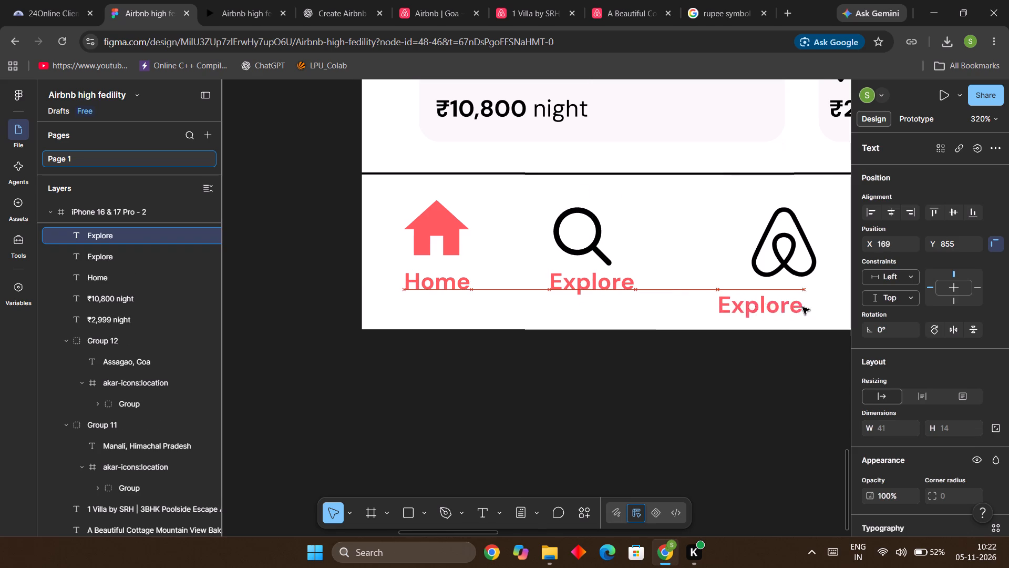
pyautogui.moveTo(802, 307); pyautogui.dragTo(820, 290)
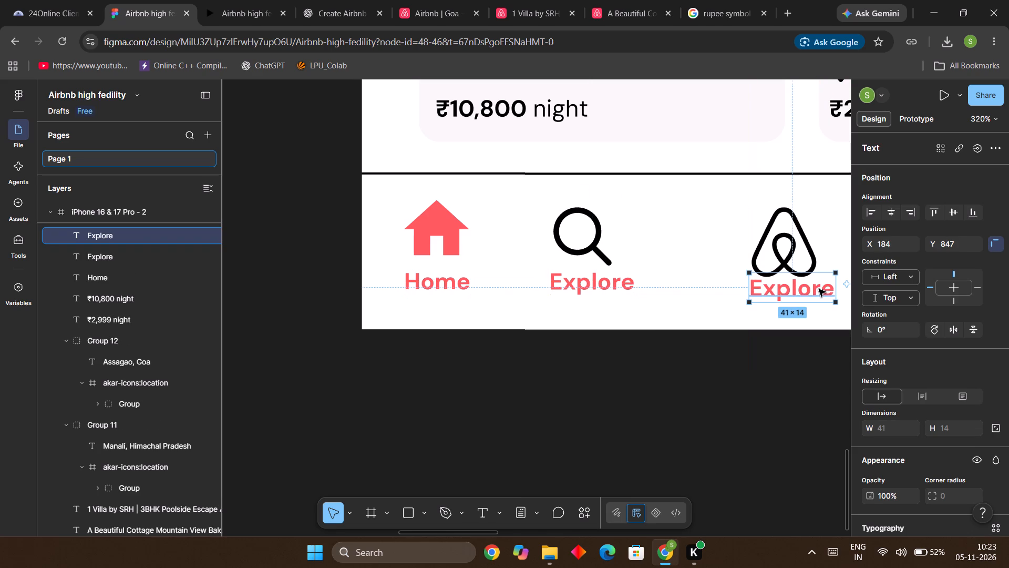
pyautogui.press('Left')
pyautogui.press('Left')
pyautogui.press('Left')
pyautogui.press('Left')
pyautogui.press('Up')
pyautogui.press('Up')
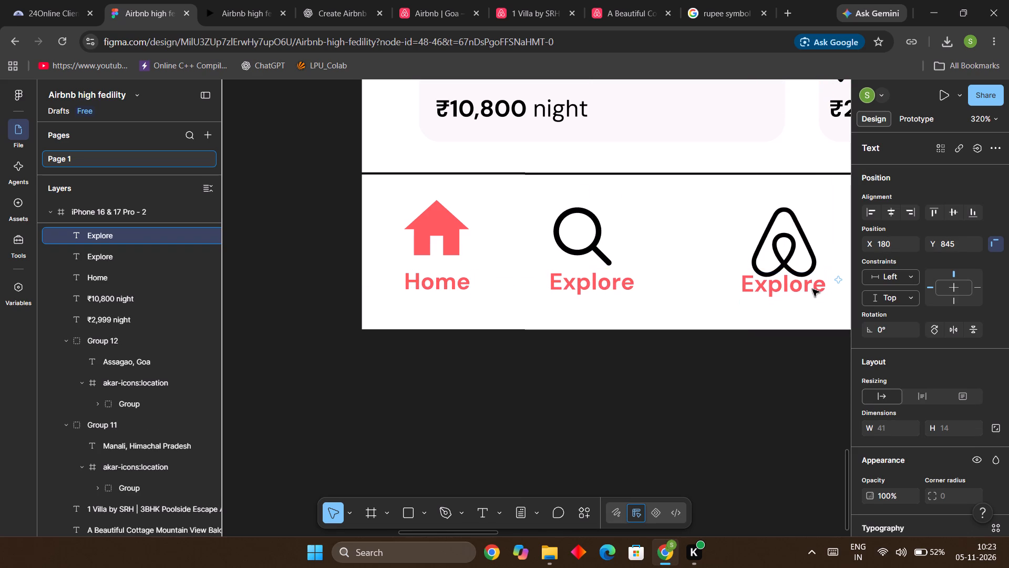
pyautogui.press('Up')
pyautogui.press('Down')
pyautogui.press('Up')
# Change the text of the label under the Airbnb logo icon to "Become a Host".
pyautogui.doubleClick(802, 289)
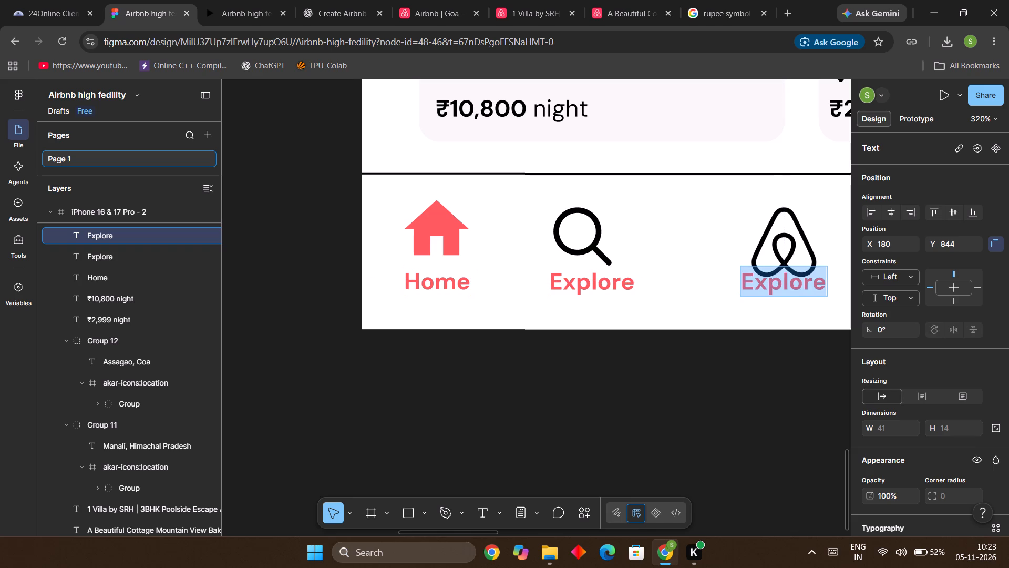
pyautogui.hotkey('shift', 'b')
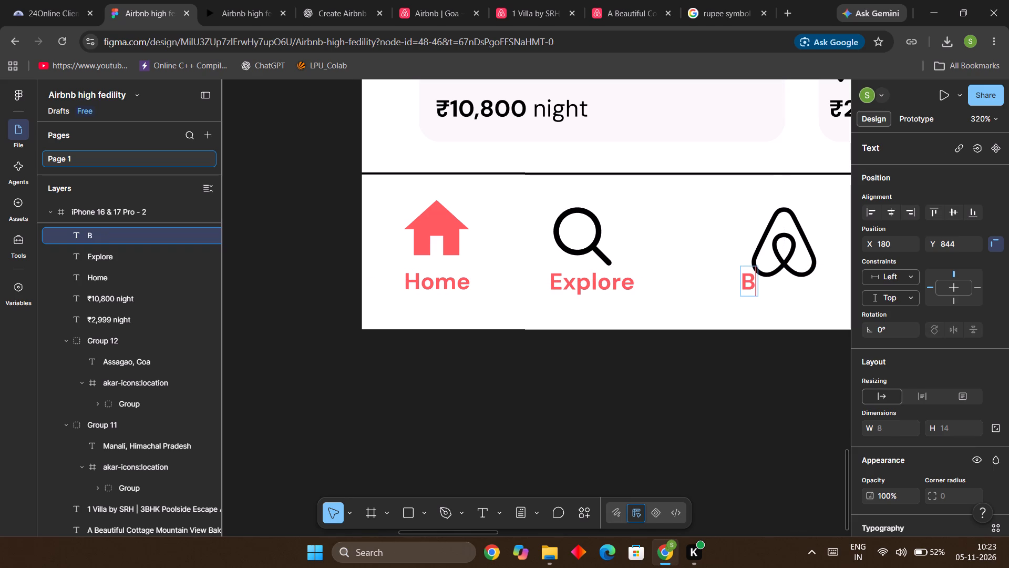
pyautogui.write('ecome a')
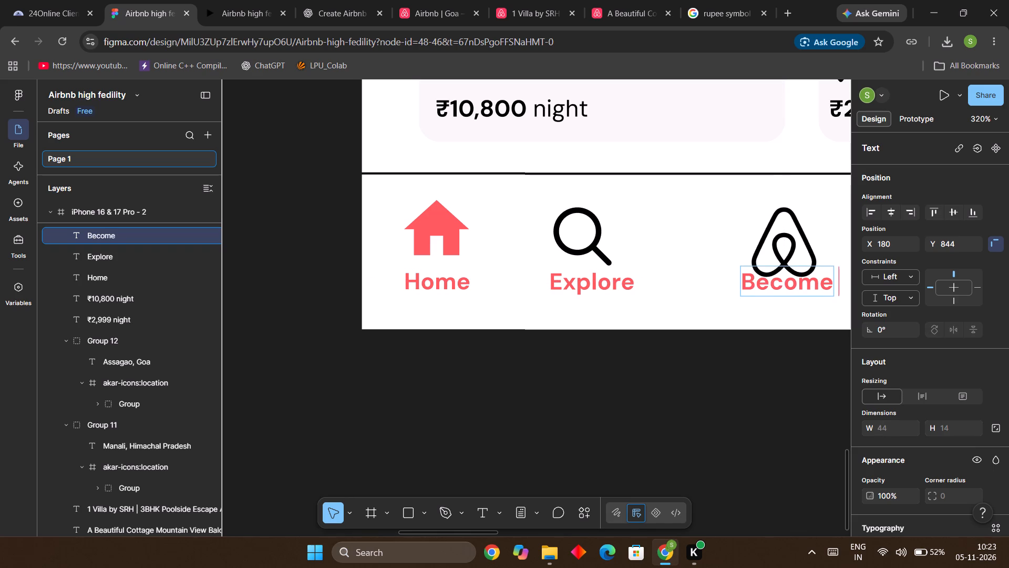
pyautogui.press('space')
pyautogui.write('Host')
pyautogui.click(730, 437)
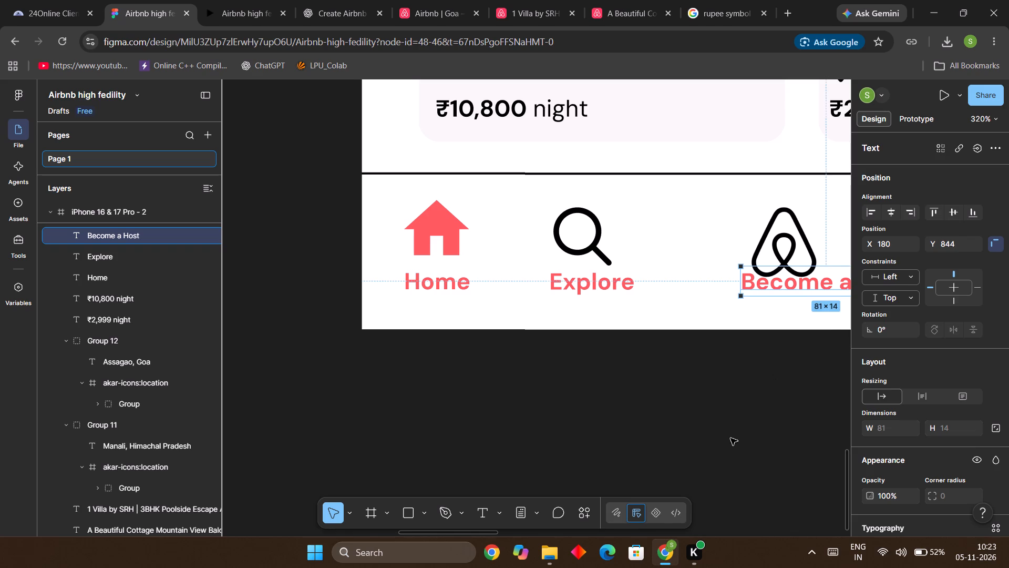
pyautogui.click(785, 401)
# Move the Airbnb logo icon in the bottom navigation bar up to Y 813.
pyautogui.press('Left')
pyautogui.press('Right')
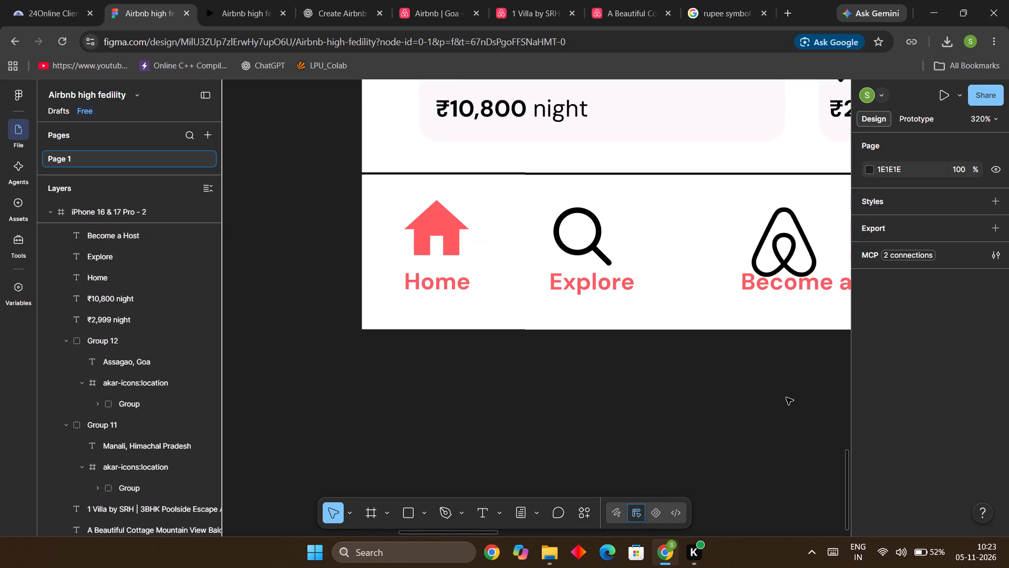
pyautogui.press('Right')
pyautogui.press('Right')
pyautogui.press('Right')
pyautogui.press('Up')
pyautogui.click(661, 301)
pyautogui.press('Up')
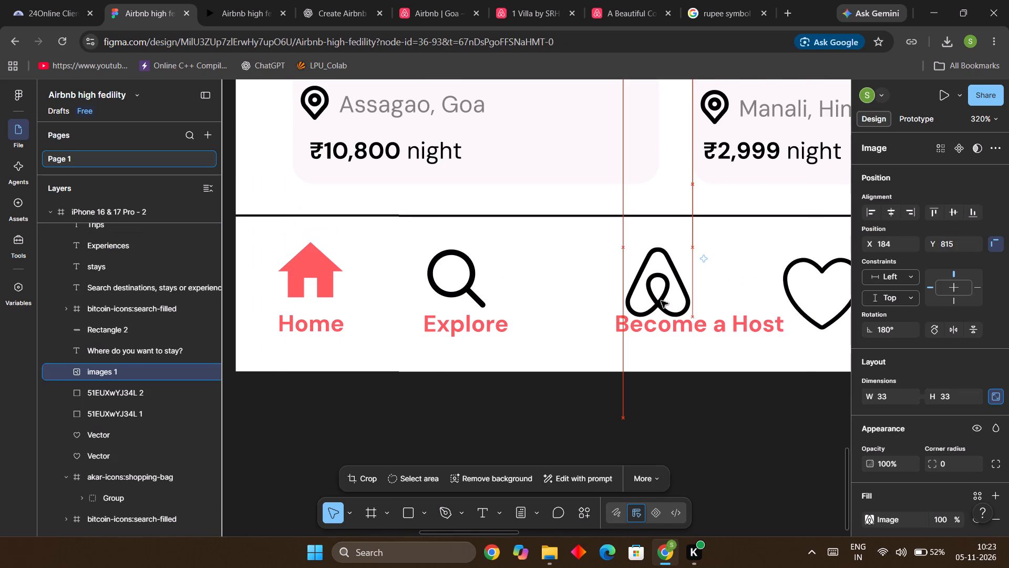
pyautogui.press('Up')
pyautogui.press('Up')
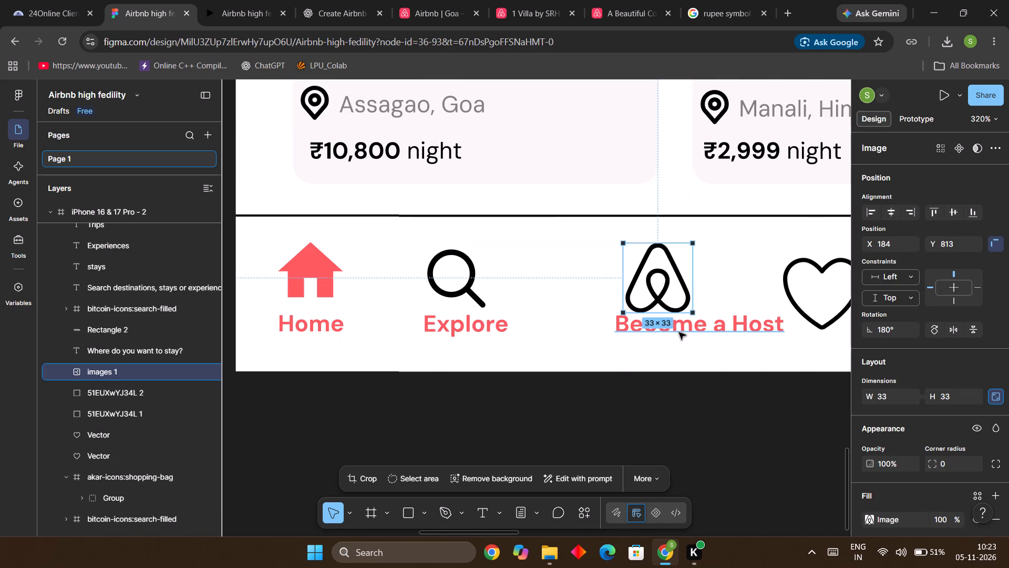
# Shift the "Become a Host" label left beneath the Airbnb logo icon to X 151, keeping it at Y 844.
pyautogui.click(679, 332)
pyautogui.press('Left')
pyautogui.press('Left')
pyautogui.press('Left')
pyautogui.press('Left')
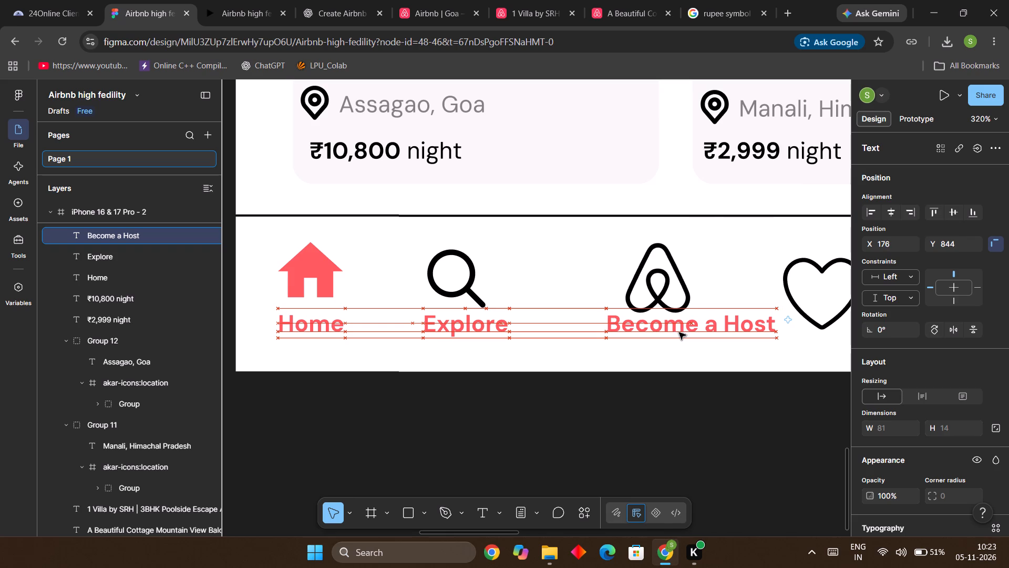
pyautogui.press('Left')
pyautogui.press('Left')
pyautogui.press('Left')
pyautogui.press('Left')
pyautogui.press('Left')
pyautogui.press('Left')
pyautogui.press('Left')
pyautogui.press('Left')
pyautogui.press('Left')
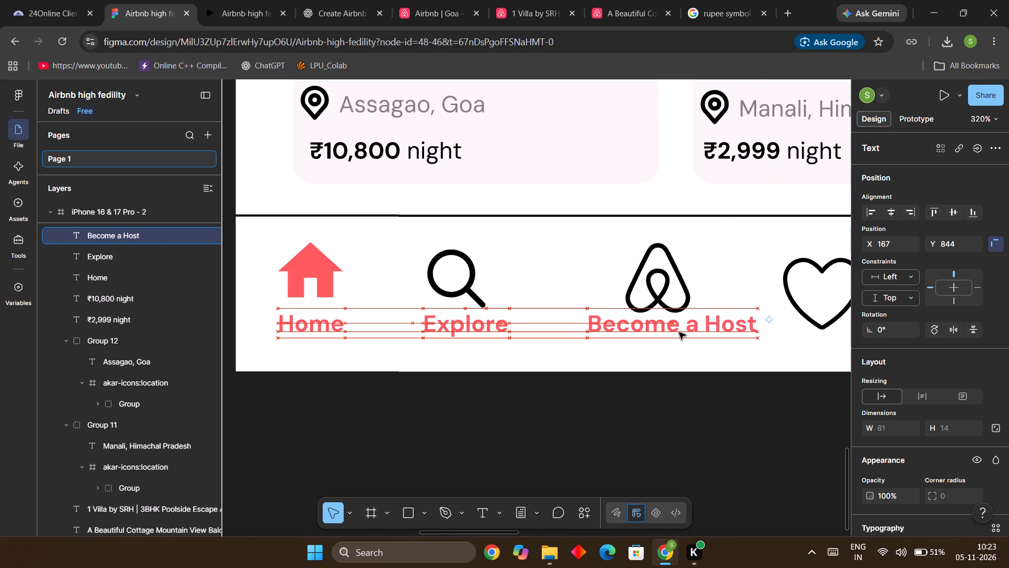
pyautogui.press('Left')
pyautogui.press('Left')
pyautogui.press('Left')
pyautogui.press('Left')
pyautogui.press('Left')
pyautogui.press('Left')
pyautogui.press('Left')
pyautogui.press('Left')
pyautogui.press('Left')
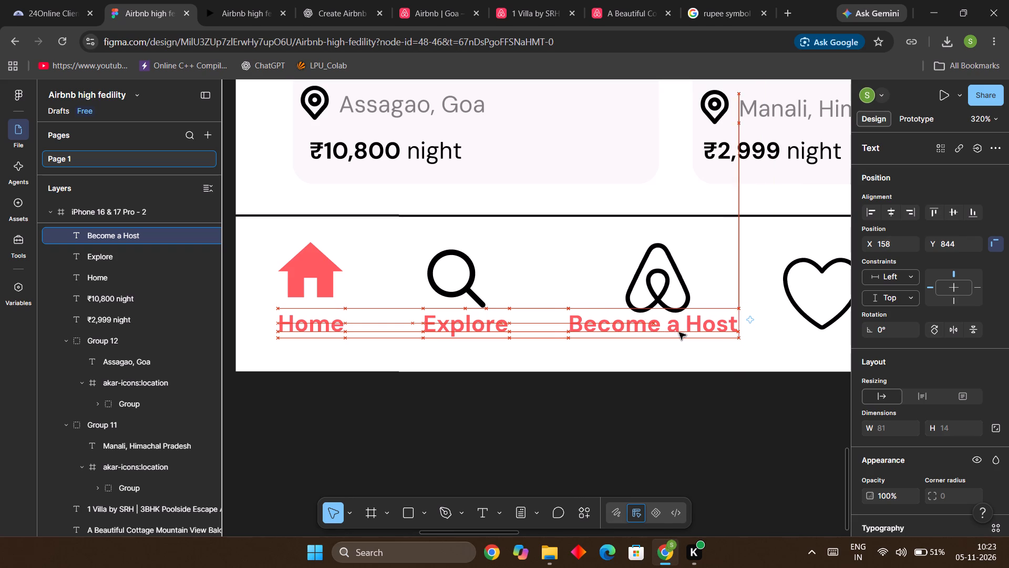
pyautogui.press('Left')
pyautogui.press('Left')
pyautogui.press('Left')
pyautogui.press('Left')
pyautogui.press('Left')
pyautogui.press('Left')
pyautogui.press('Left')
# Shift the "Become a Host" label so it is centred beneath the Airbnb logo icon at X 160, Y 844.
pyautogui.doubleClick(679, 332)
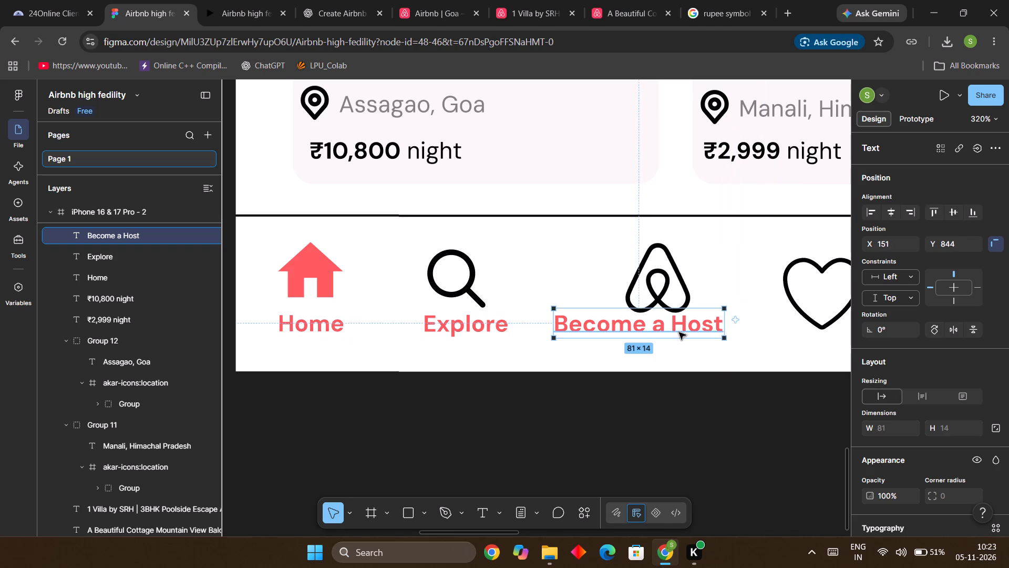
pyautogui.press('Down')
pyautogui.press('Down')
pyautogui.press('Down')
pyautogui.press('Down')
pyautogui.scroll(1, 683, 331)
pyautogui.press('Right')
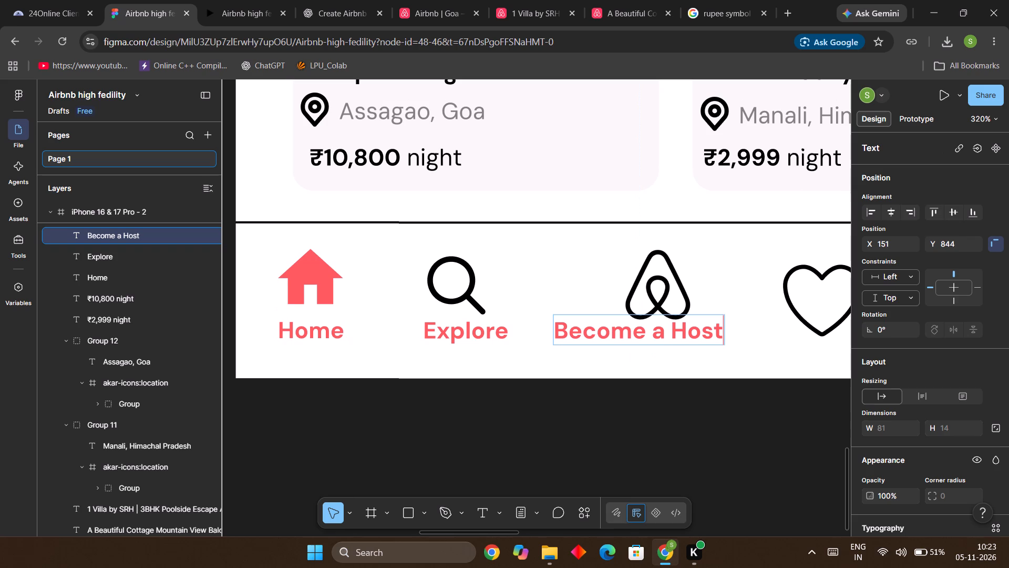
pyautogui.press('Right')
pyautogui.click(762, 419)
pyautogui.moveTo(663, 340); pyautogui.dragTo(682, 340)
pyautogui.click(710, 435)
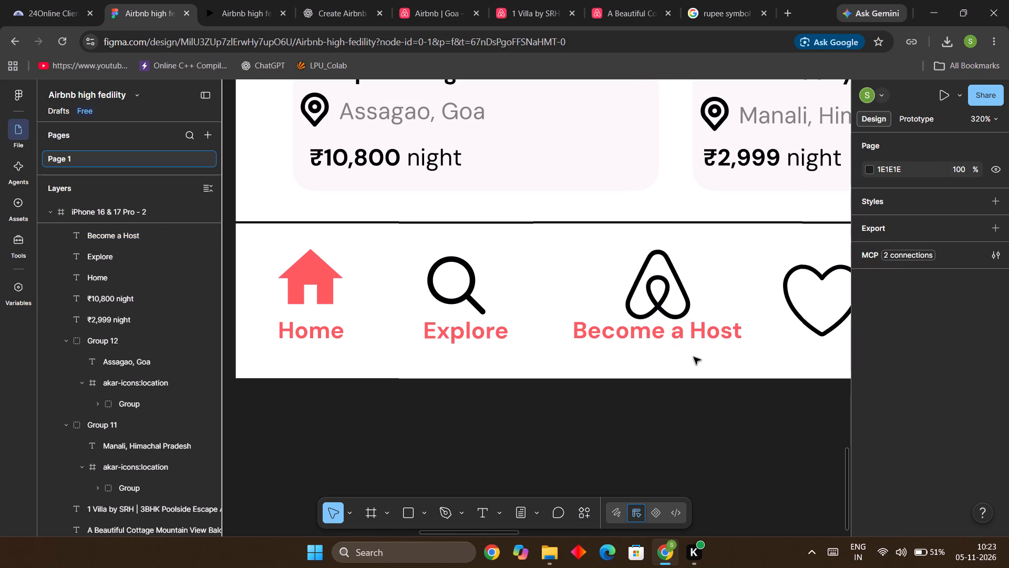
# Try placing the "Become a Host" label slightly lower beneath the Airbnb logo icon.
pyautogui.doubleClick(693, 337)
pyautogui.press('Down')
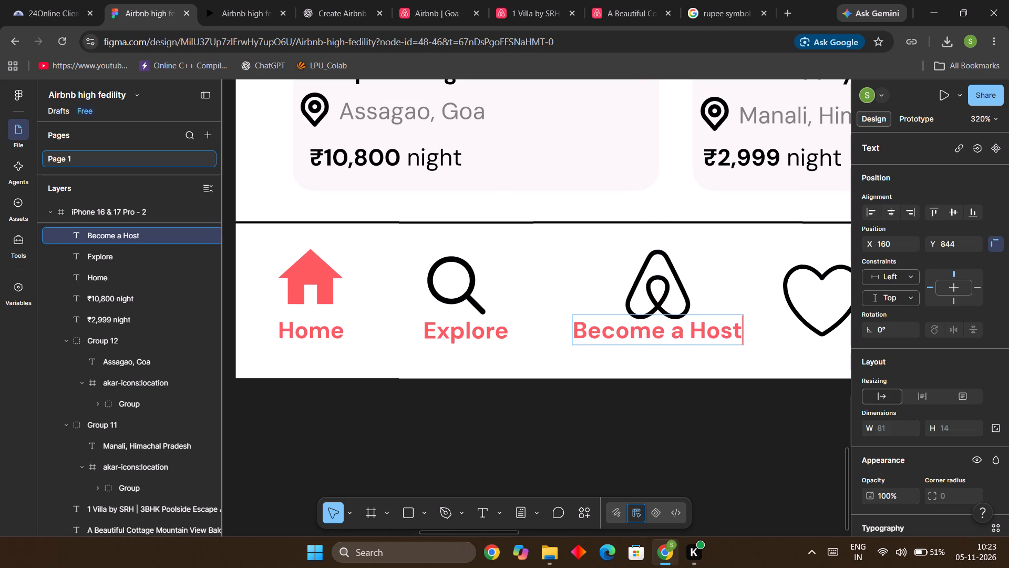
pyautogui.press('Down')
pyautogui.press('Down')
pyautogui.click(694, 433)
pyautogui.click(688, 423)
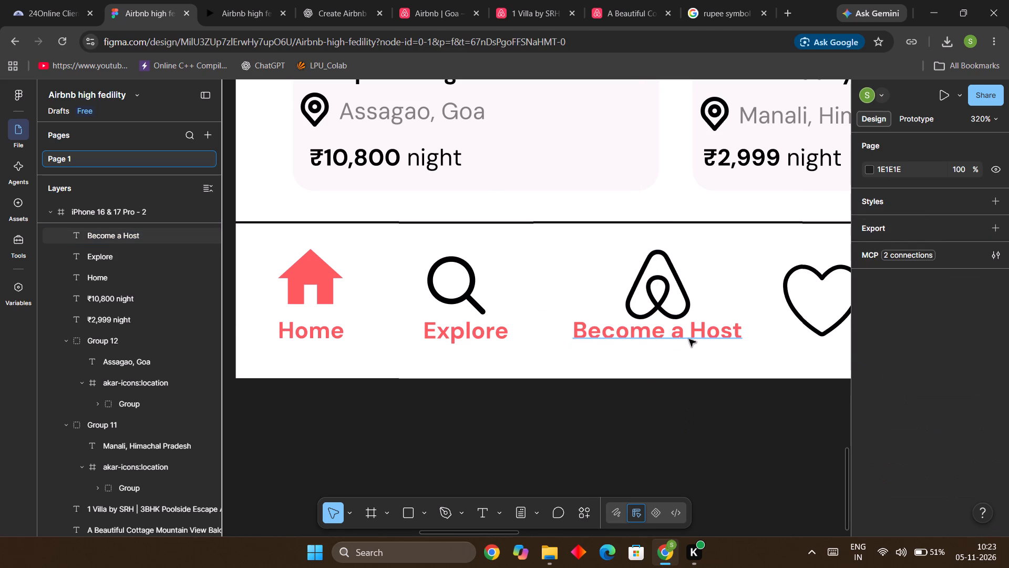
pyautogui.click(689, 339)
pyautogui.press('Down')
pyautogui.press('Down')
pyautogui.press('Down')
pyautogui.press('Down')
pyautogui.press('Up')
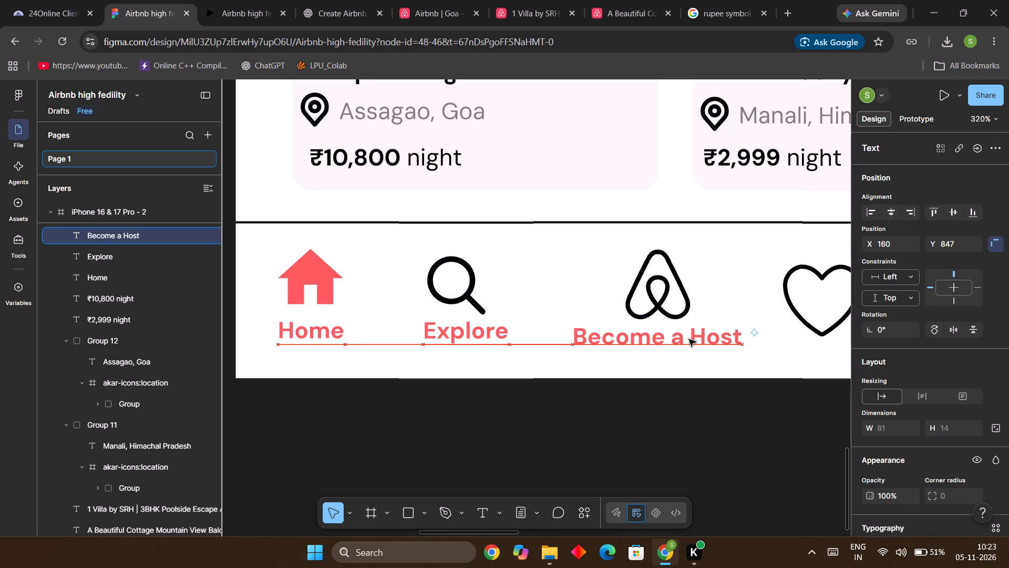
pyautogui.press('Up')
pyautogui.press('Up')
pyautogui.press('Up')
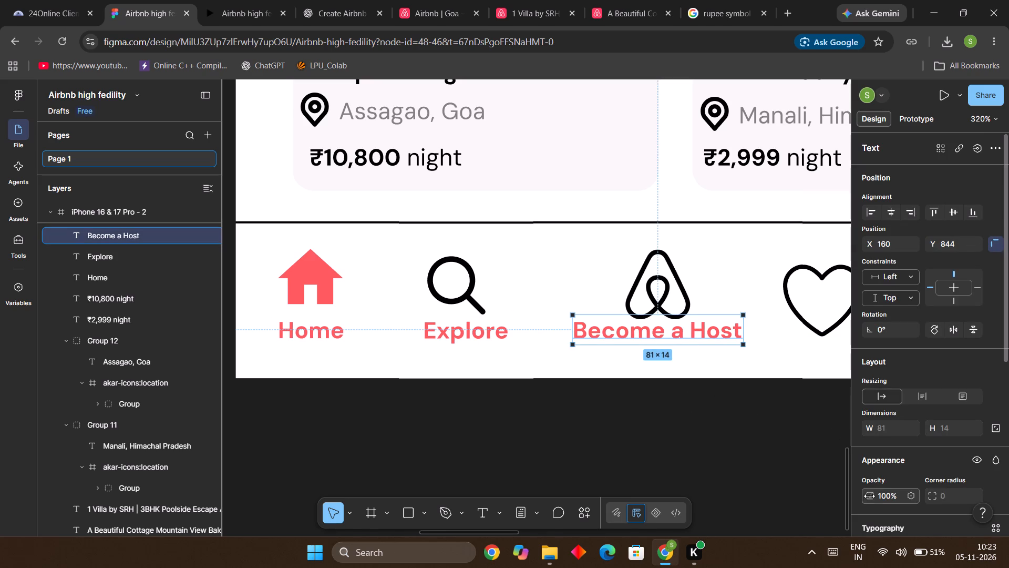
# Change the fill colour of the "Become a Host" and "Explore" labels to black, 000000.
pyautogui.scroll(-4, 878, 497)
pyautogui.moveTo(878, 497); pyautogui.dragTo(882, 485)
pyautogui.click(870, 426)
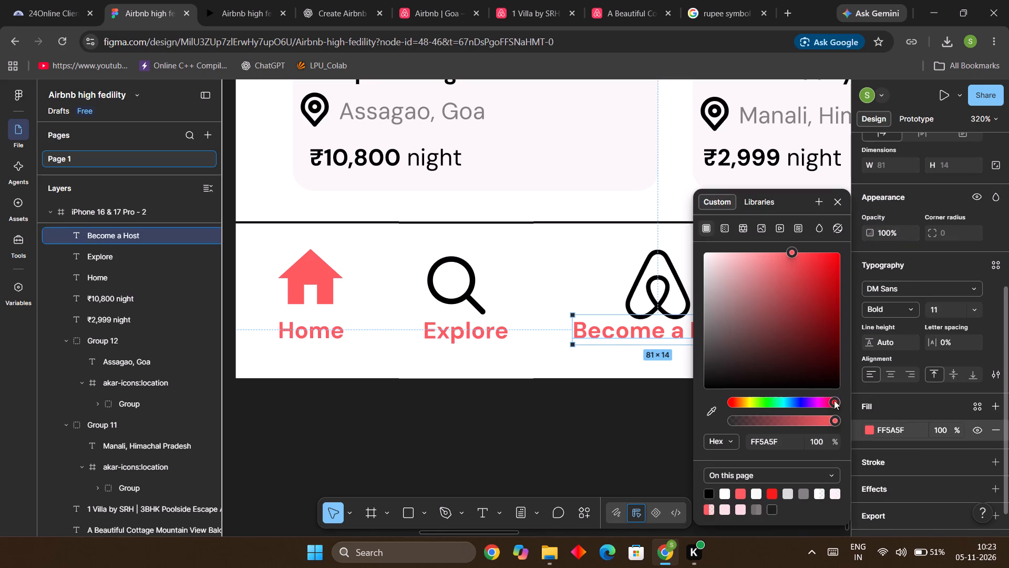
pyautogui.click(710, 490)
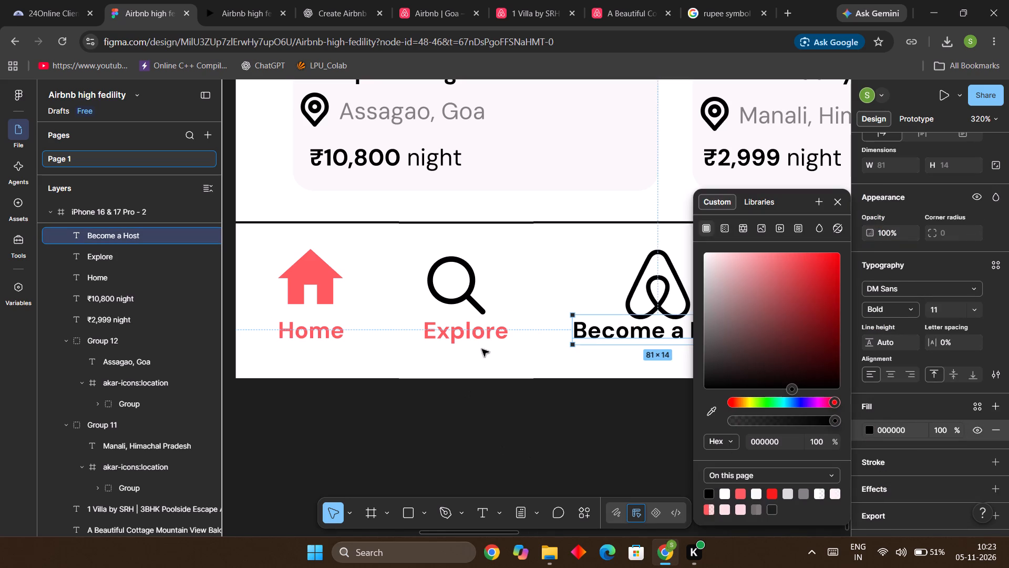
pyautogui.click(490, 338)
pyautogui.click(872, 430)
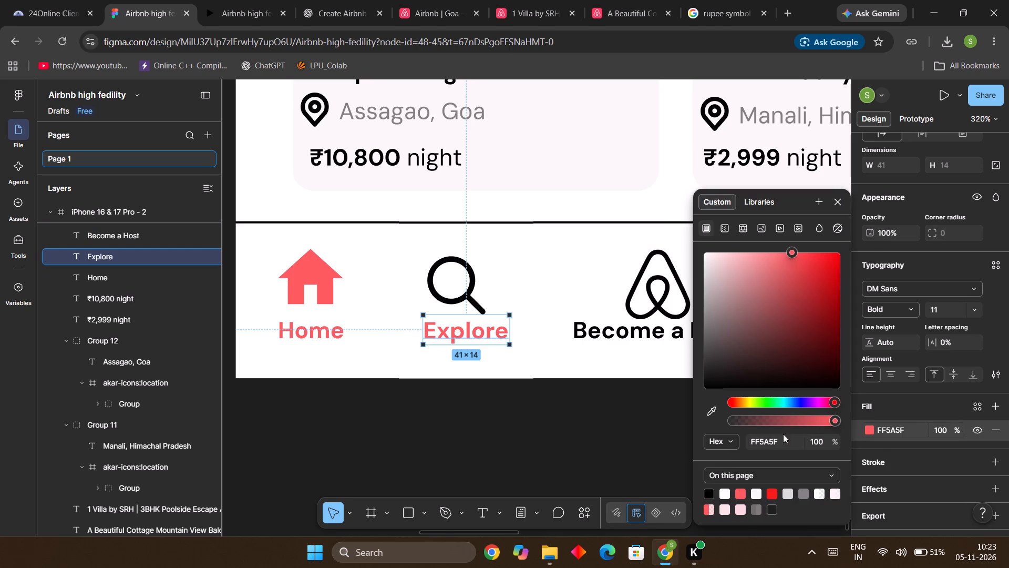
pyautogui.click(711, 490)
pyautogui.click(623, 459)
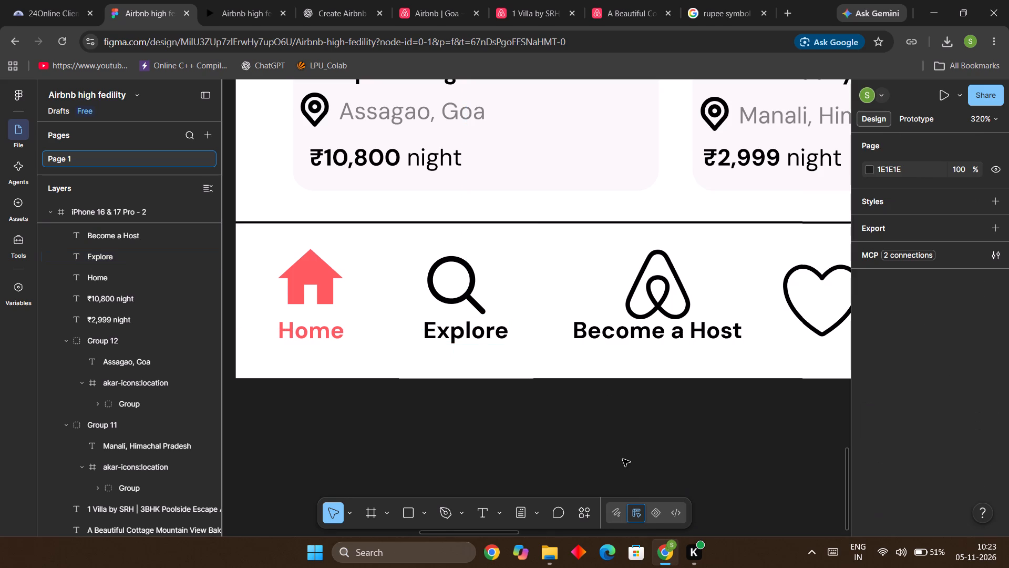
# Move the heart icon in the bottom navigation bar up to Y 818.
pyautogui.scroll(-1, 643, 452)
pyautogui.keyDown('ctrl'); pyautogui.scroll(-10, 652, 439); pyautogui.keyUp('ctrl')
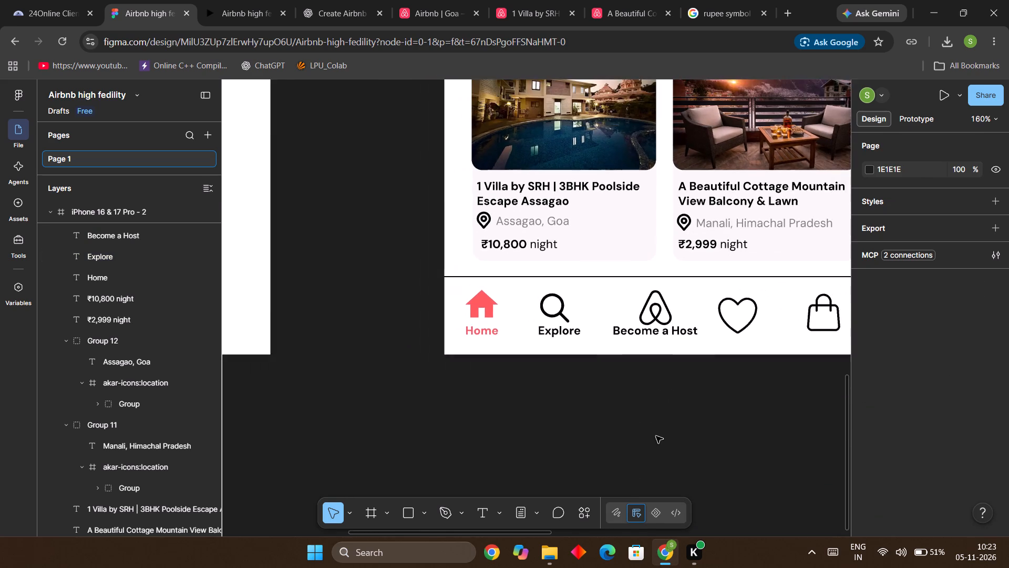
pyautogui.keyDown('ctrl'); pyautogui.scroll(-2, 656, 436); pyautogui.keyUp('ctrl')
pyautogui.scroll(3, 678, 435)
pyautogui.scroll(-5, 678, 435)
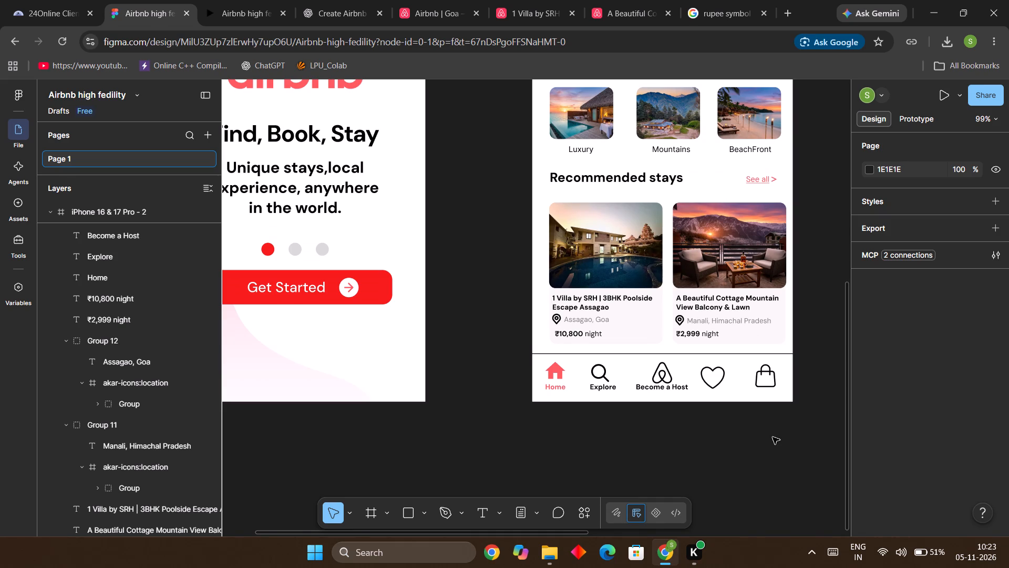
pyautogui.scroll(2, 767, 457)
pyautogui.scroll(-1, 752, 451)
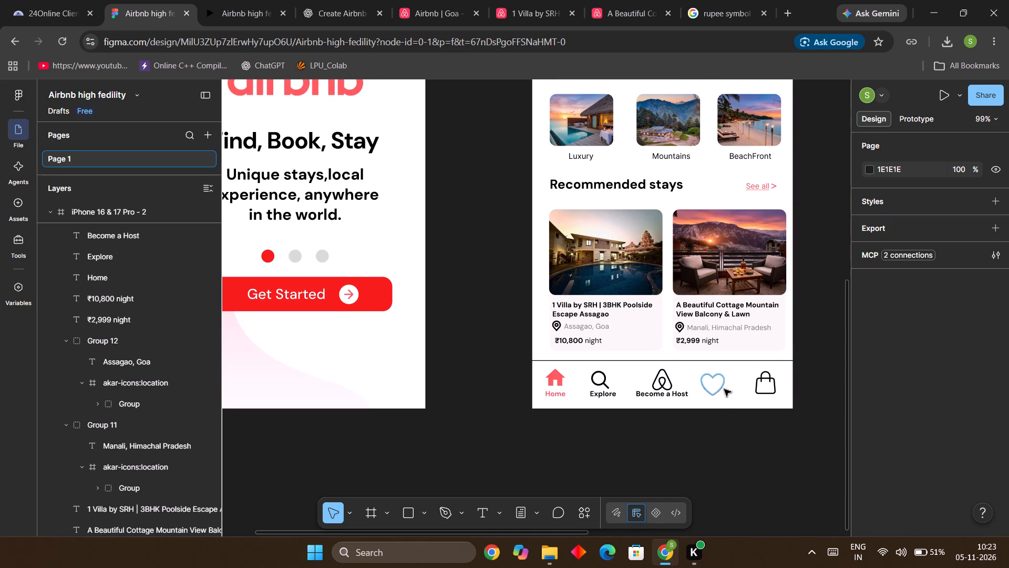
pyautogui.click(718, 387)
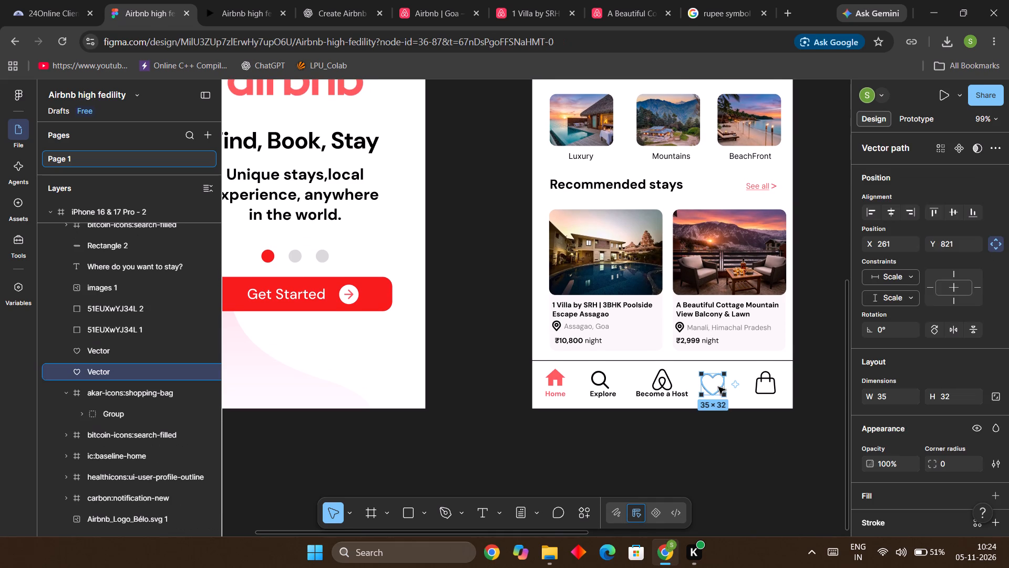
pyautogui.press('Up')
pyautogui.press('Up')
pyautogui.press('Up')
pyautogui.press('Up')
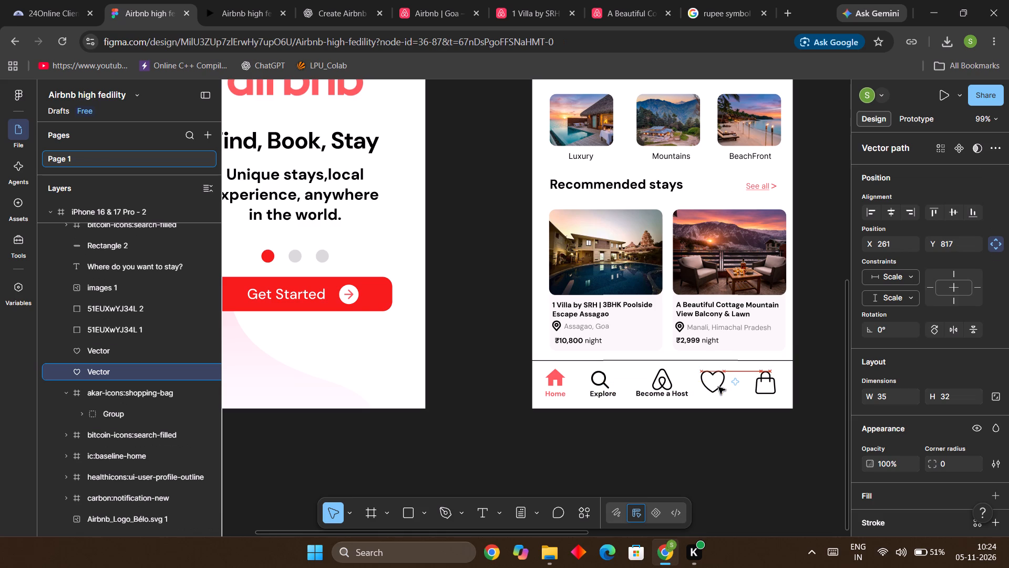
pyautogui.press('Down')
# Duplicate the "Become a Host" label and place the copy beneath the heart icon at X 244, Y 844.
pyautogui.keyDown('ctrl'); pyautogui.scroll(5, 719, 442); pyautogui.keyUp('ctrl')
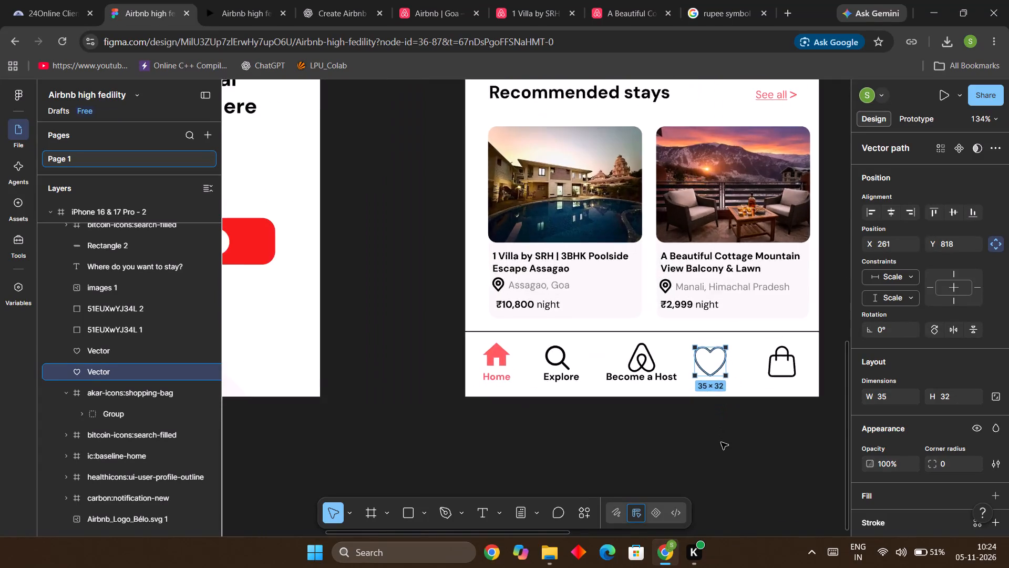
pyautogui.keyDown('ctrl'); pyautogui.scroll(3, 721, 442); pyautogui.keyUp('ctrl')
pyautogui.click(707, 431)
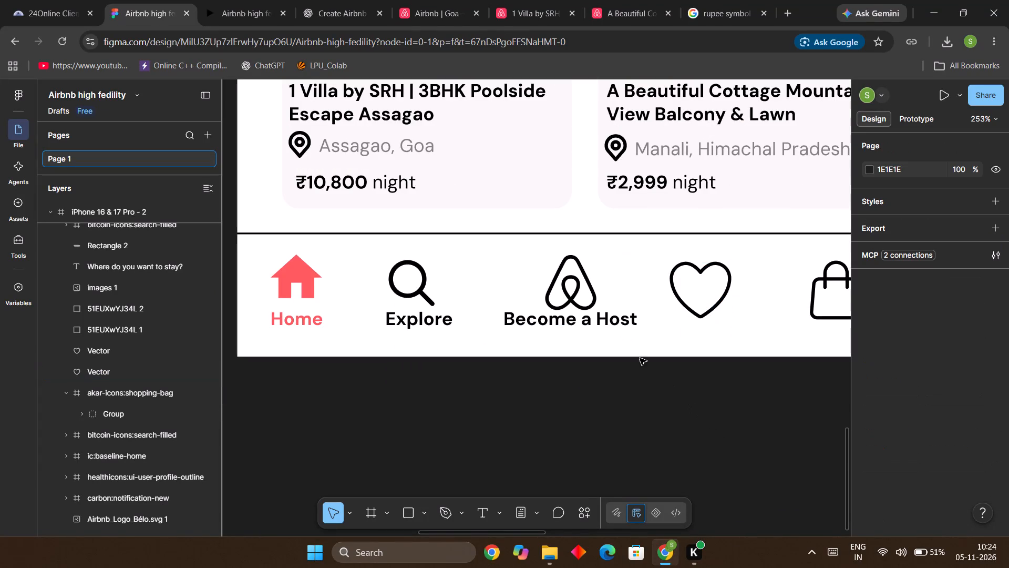
pyautogui.click(603, 318)
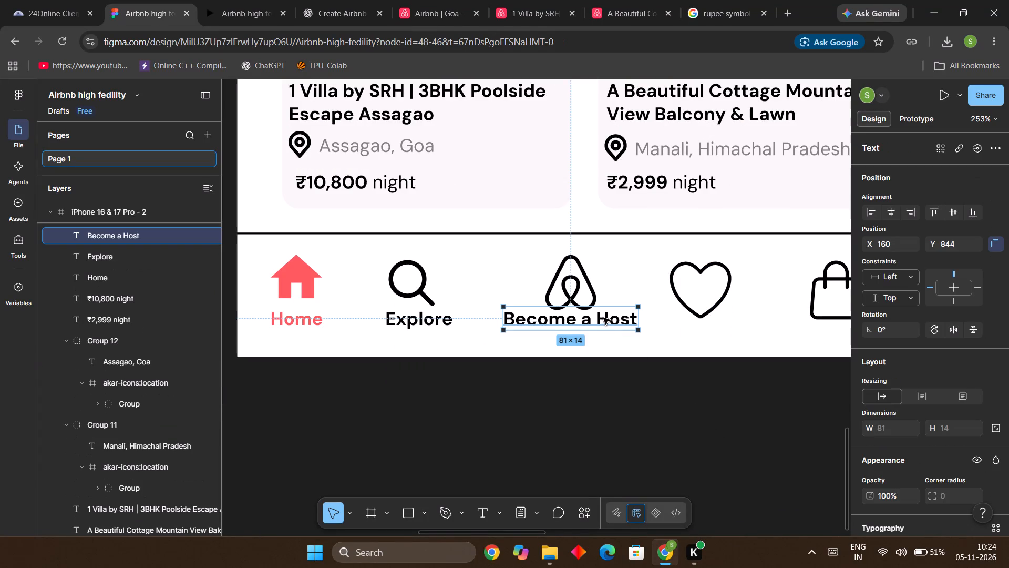
pyautogui.hotkey('ctrl', 'd')
pyautogui.press('Right')
pyautogui.press('Right')
pyautogui.press('Right')
pyautogui.press('Right')
pyautogui.press('Right')
pyautogui.press('Right')
pyautogui.press('Right')
pyautogui.press('Right')
pyautogui.press('Right')
pyautogui.press('Right')
pyautogui.press('Right')
pyautogui.press('Right')
pyautogui.press('Right')
pyautogui.press('Right')
pyautogui.press('Right')
pyautogui.press('Right')
pyautogui.press('Right')
pyautogui.press('Right')
pyautogui.press('Right')
pyautogui.press('Right')
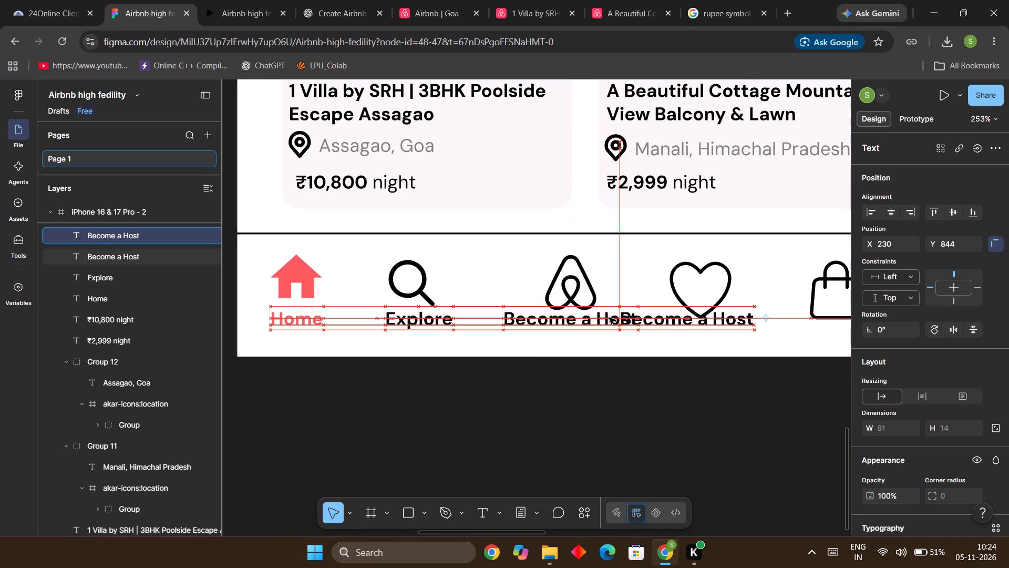
pyautogui.press('Right')
pyautogui.press('Right')
pyautogui.press('Right')
pyautogui.press('Right')
pyautogui.press('Right')
pyautogui.press('Right')
pyautogui.press('Right')
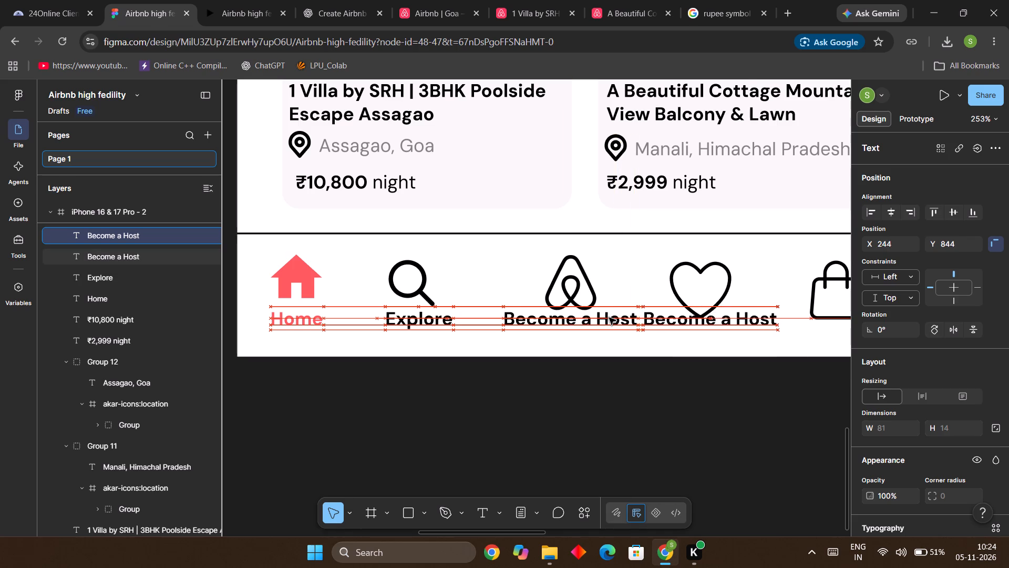
# Change the text of the label beneath the heart icon to "Whishlist".
pyautogui.click(752, 325)
pyautogui.click(754, 323)
pyautogui.hotkey('ctrl', 'a')
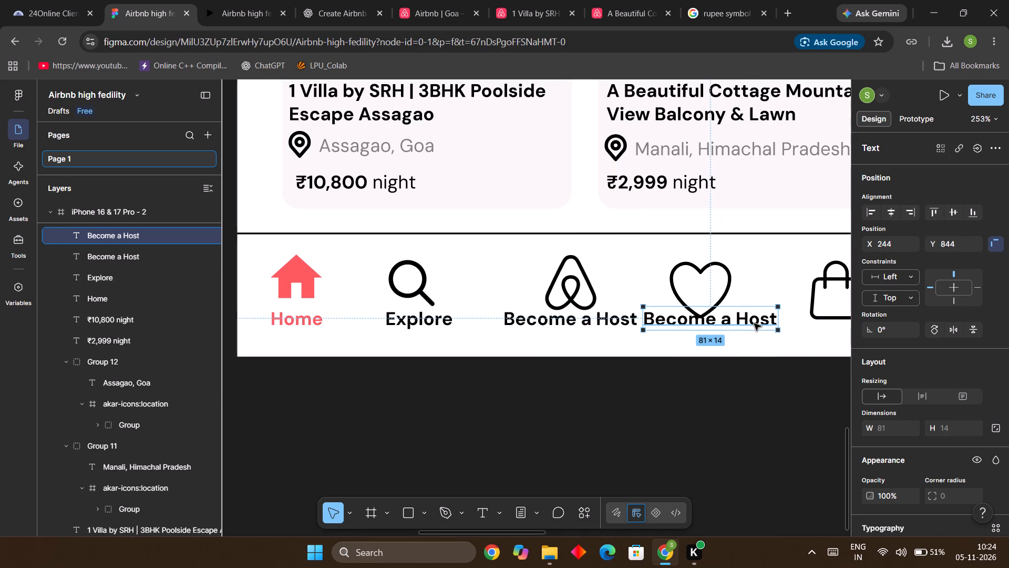
pyautogui.press('Escape')
pyautogui.click(718, 327)
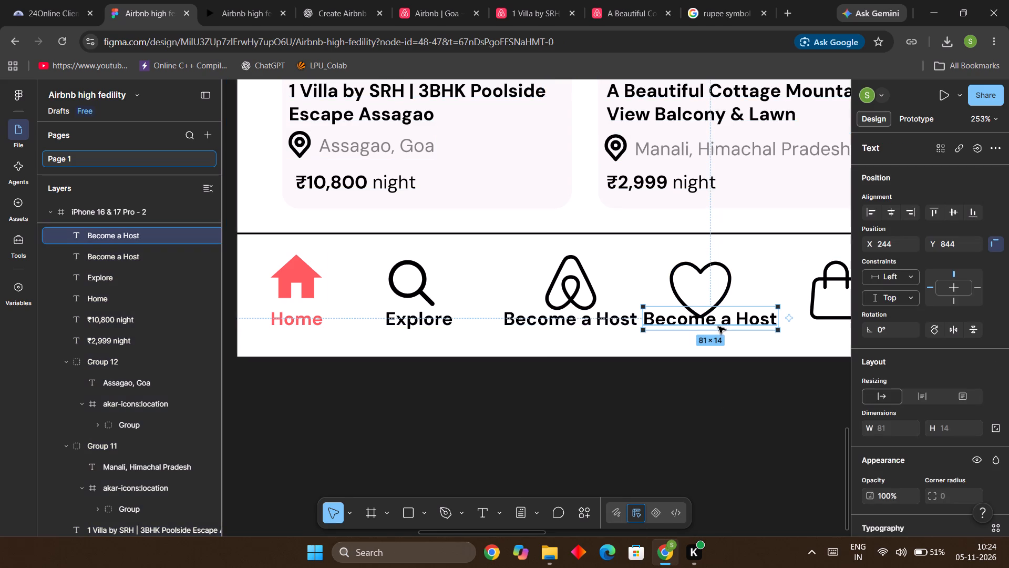
pyautogui.click(728, 326)
pyautogui.doubleClick(730, 323)
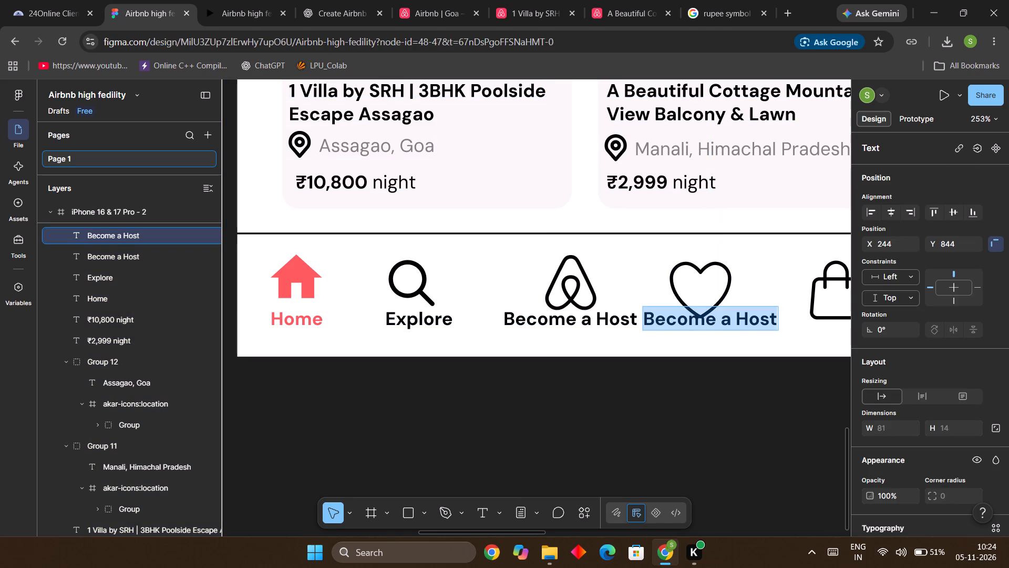
pyautogui.hotkey('shift', 'w')
pyautogui.write('hish')
pyautogui.write('list')
pyautogui.scroll(1, 732, 321)
pyautogui.click(738, 405)
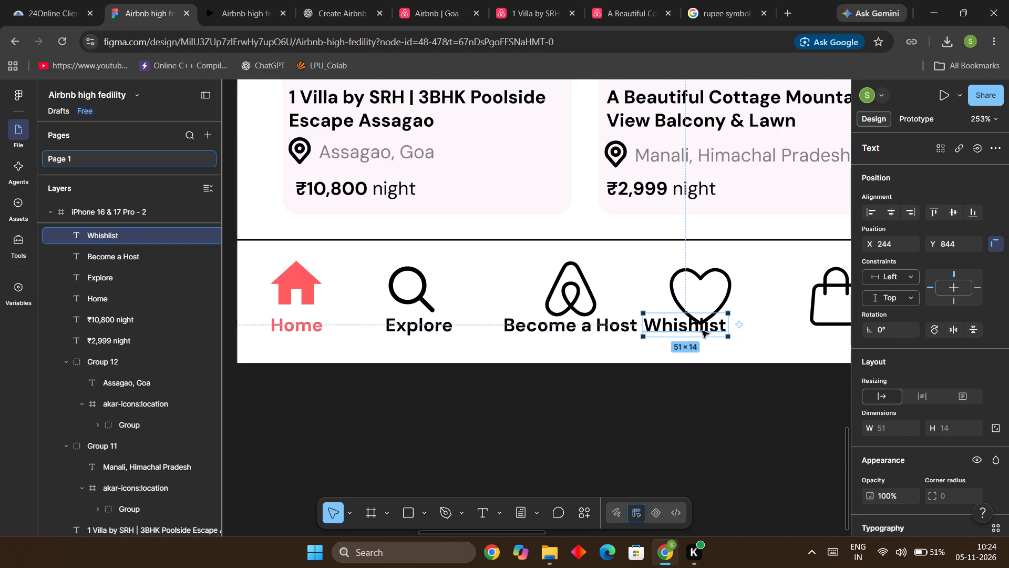
# Move the "Whishlist" label beneath the heart icon to X 257, Y 844, level with the other navigation labels.
pyautogui.click(715, 332)
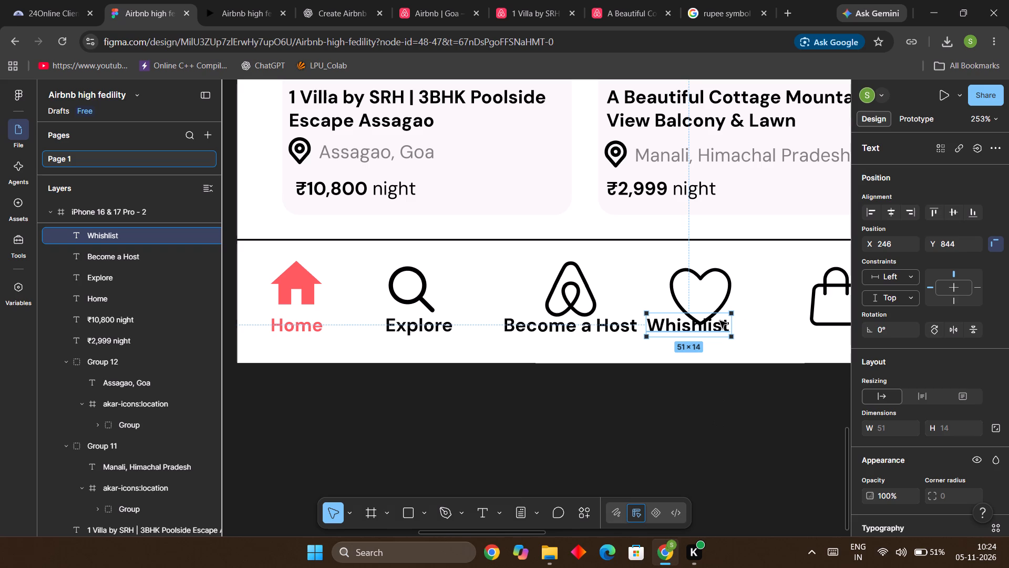
pyautogui.moveTo(713, 332); pyautogui.dragTo(725, 336)
pyautogui.click(725, 336)
pyautogui.moveTo(725, 336); pyautogui.dragTo(727, 336)
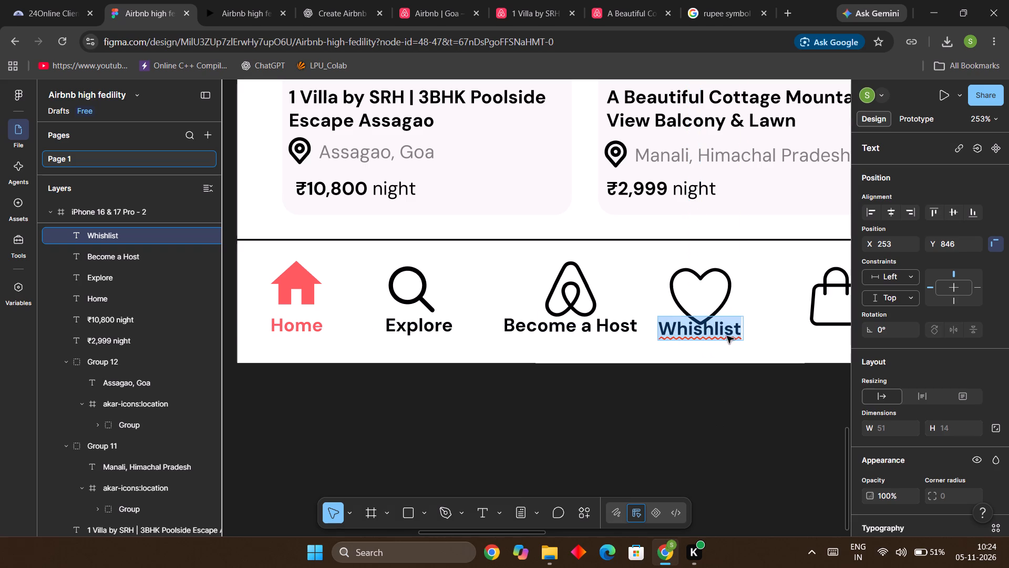
pyautogui.moveTo(727, 336); pyautogui.dragTo(727, 329)
pyautogui.click(745, 429)
pyautogui.doubleClick(736, 408)
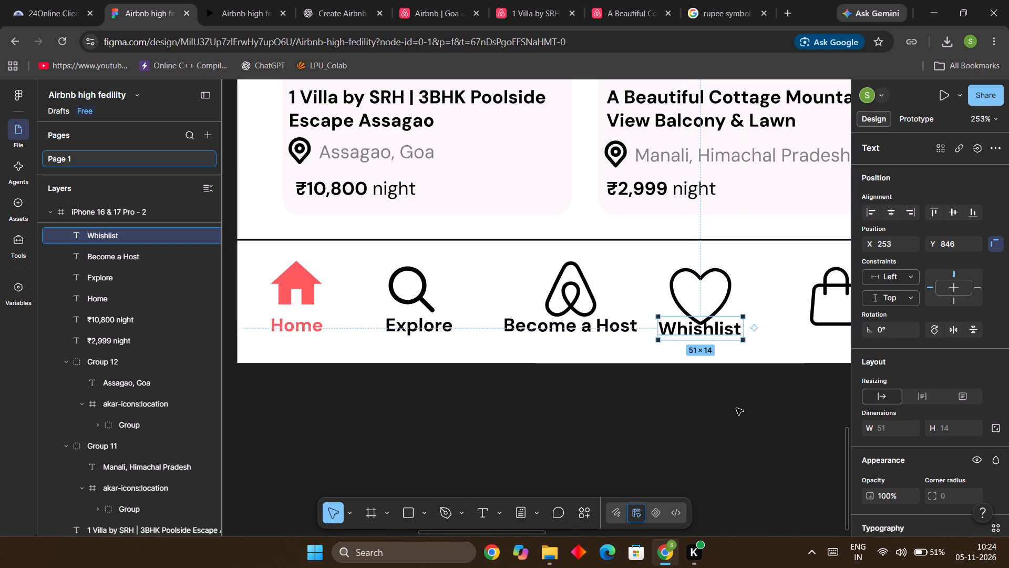
pyautogui.click(717, 336)
pyautogui.moveTo(717, 336); pyautogui.dragTo(719, 330)
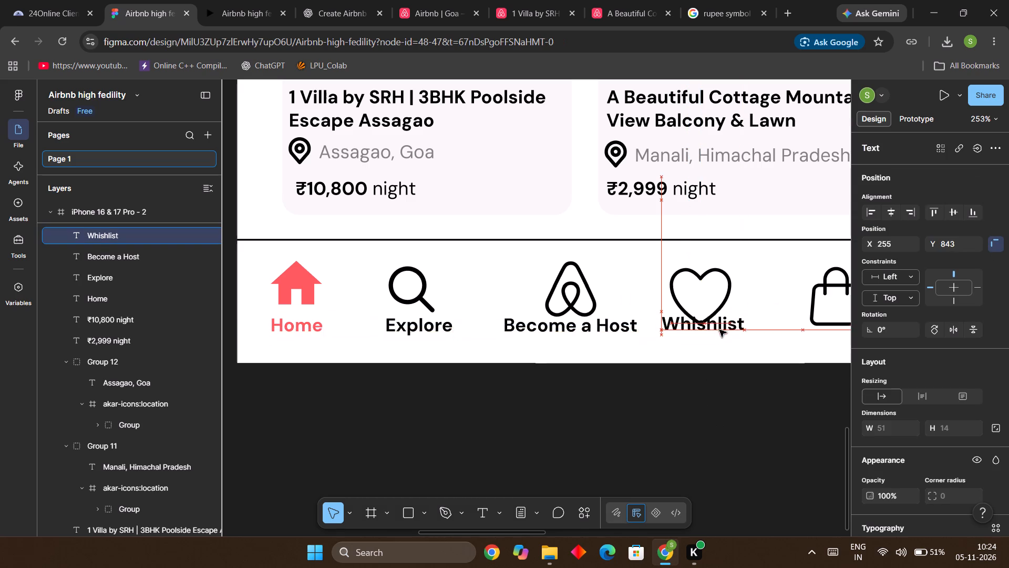
pyautogui.moveTo(719, 330); pyautogui.dragTo(719, 333)
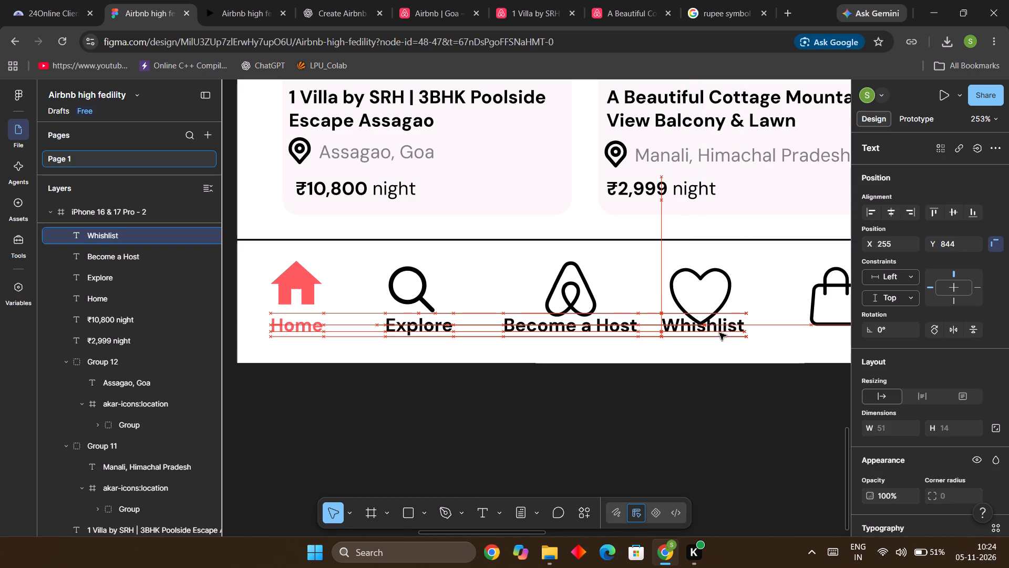
pyautogui.moveTo(719, 333); pyautogui.dragTo(723, 332)
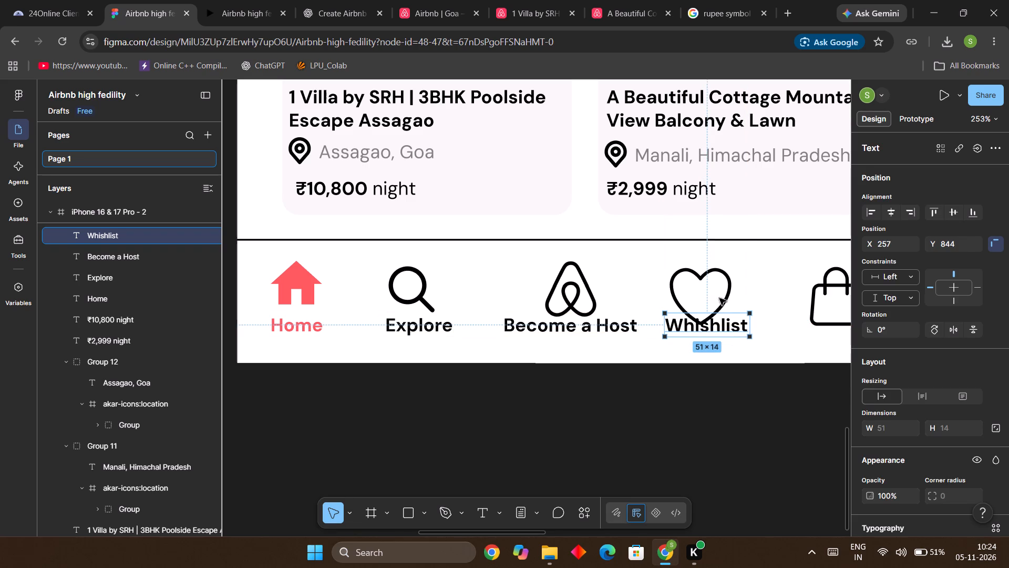
# Move the heart icon to about X 265, Y 814, centred above the "Whishlist" label.
pyautogui.click(719, 298)
pyautogui.moveTo(723, 298); pyautogui.dragTo(724, 293)
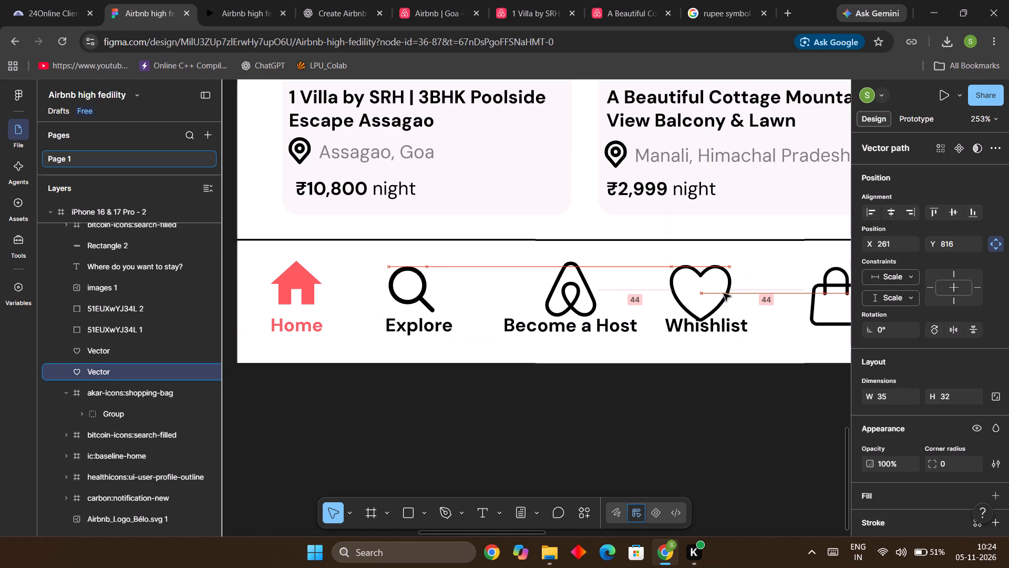
pyautogui.moveTo(724, 293); pyautogui.dragTo(732, 292)
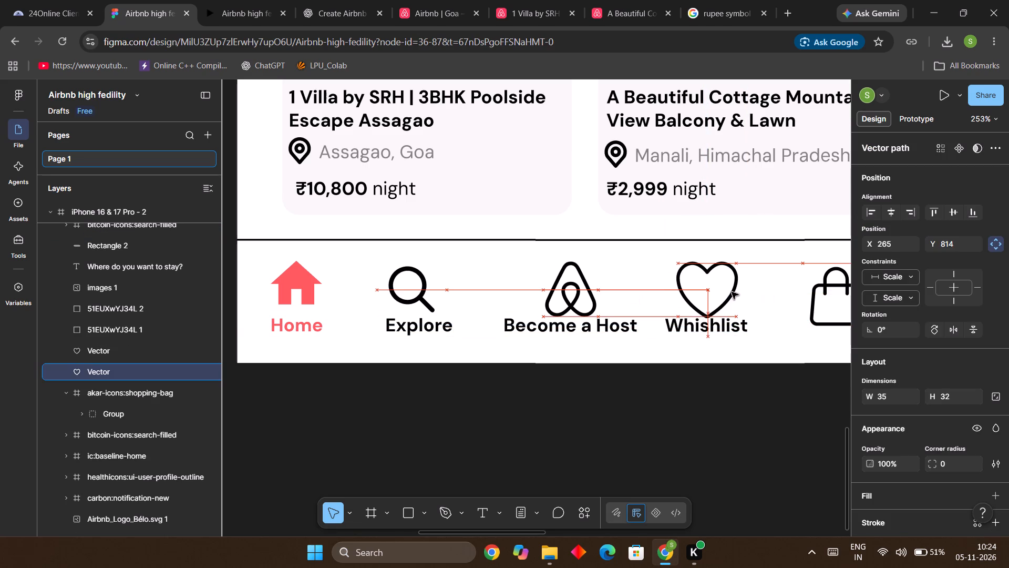
pyautogui.moveTo(732, 292); pyautogui.dragTo(730, 292)
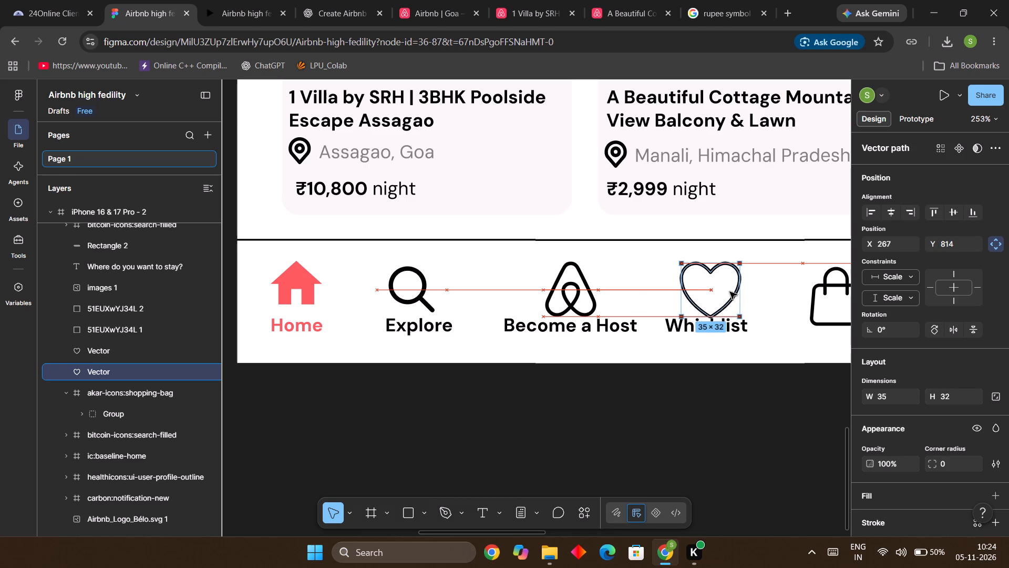
pyautogui.moveTo(730, 292); pyautogui.dragTo(729, 292)
pyautogui.click(765, 410)
# Resize the heart icon above the "Whishlist" label to about 34 × 30.
pyautogui.click(729, 328)
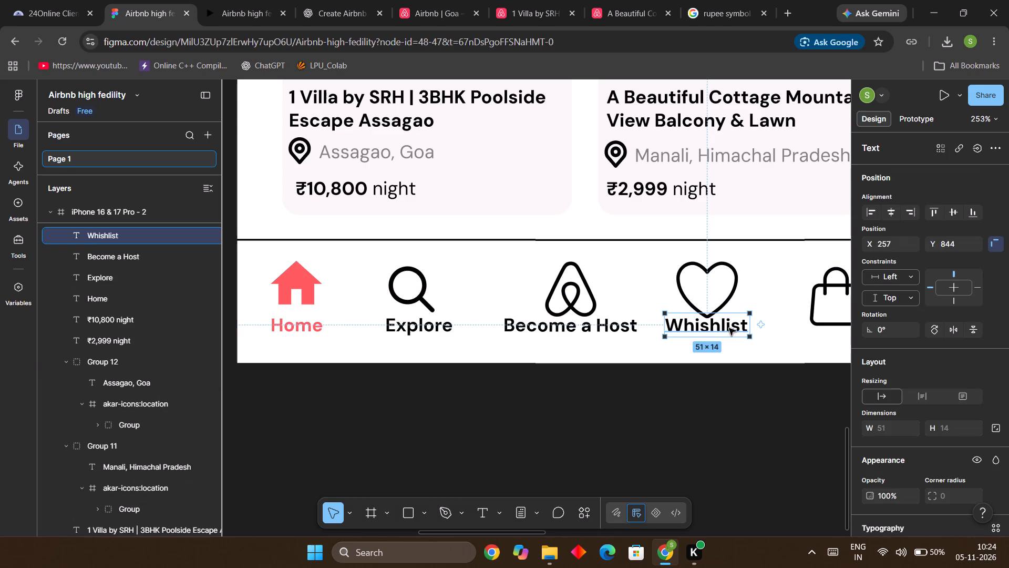
pyautogui.click(734, 288)
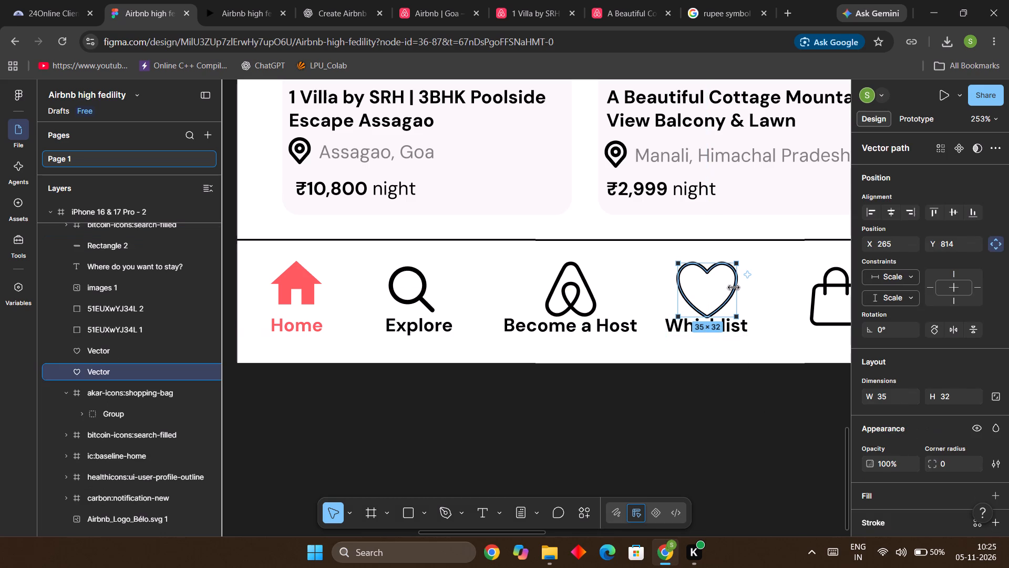
pyautogui.click(735, 308)
pyautogui.moveTo(735, 316); pyautogui.dragTo(734, 311)
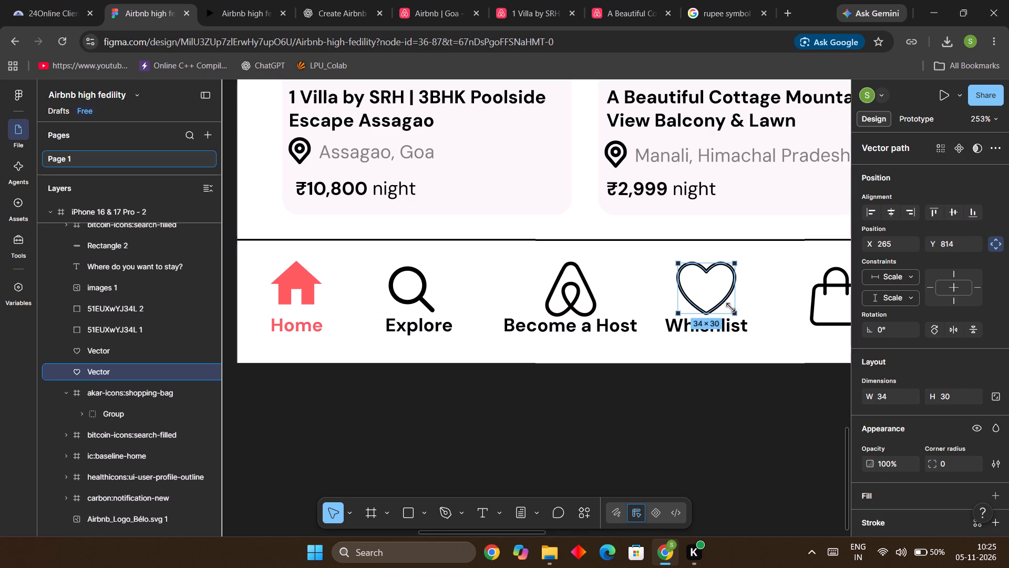
pyautogui.click(764, 392)
# Move the shopping bag icon in the bottom navigation bar up to X 340, Y 810.
pyautogui.keyDown('ctrl'); pyautogui.scroll(-3, 764, 392); pyautogui.keyUp('ctrl')
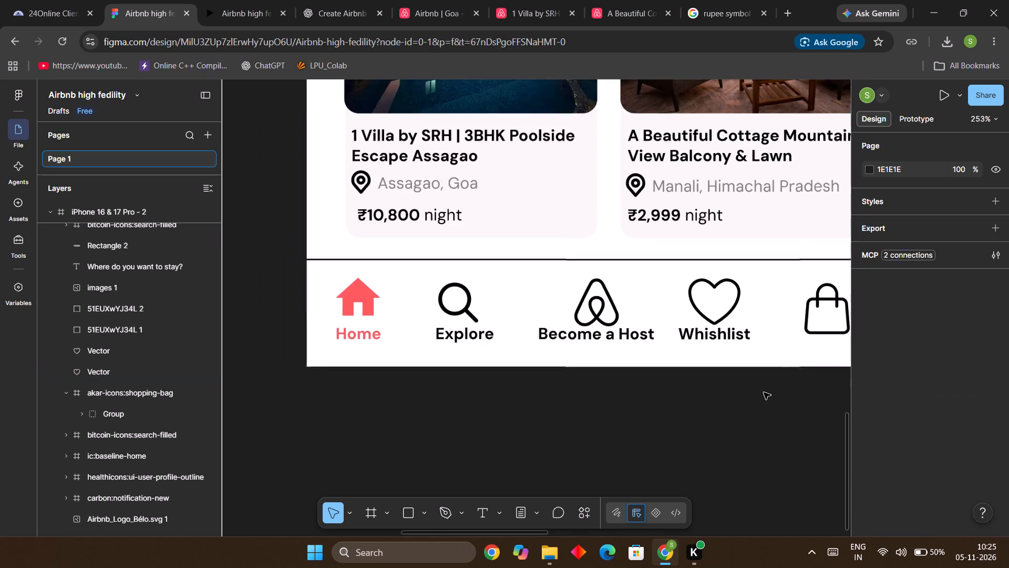
pyautogui.keyDown('ctrl'); pyautogui.scroll(-6, 764, 392); pyautogui.keyUp('ctrl')
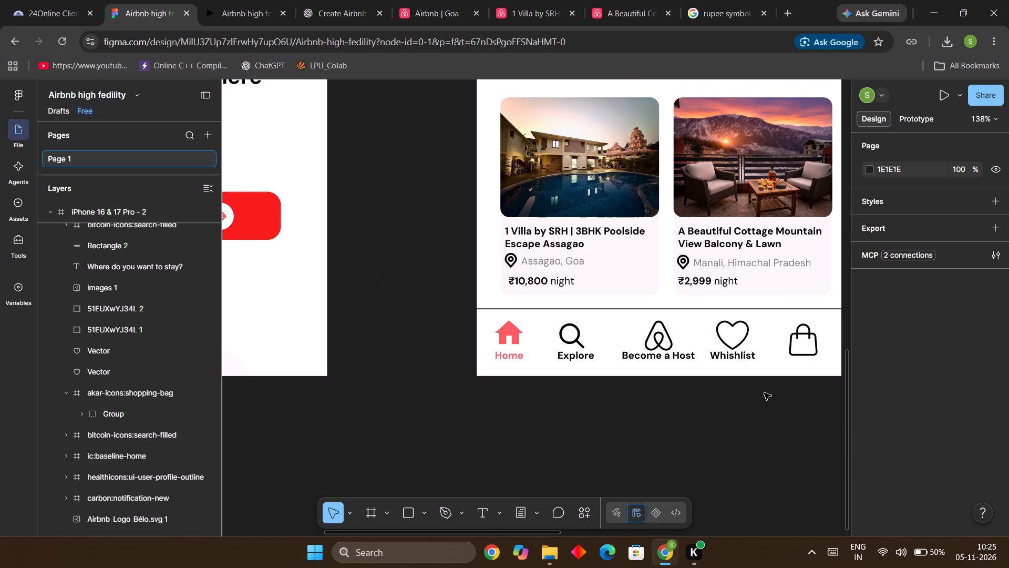
pyautogui.press('Right')
pyautogui.press('Right')
pyautogui.press('Up')
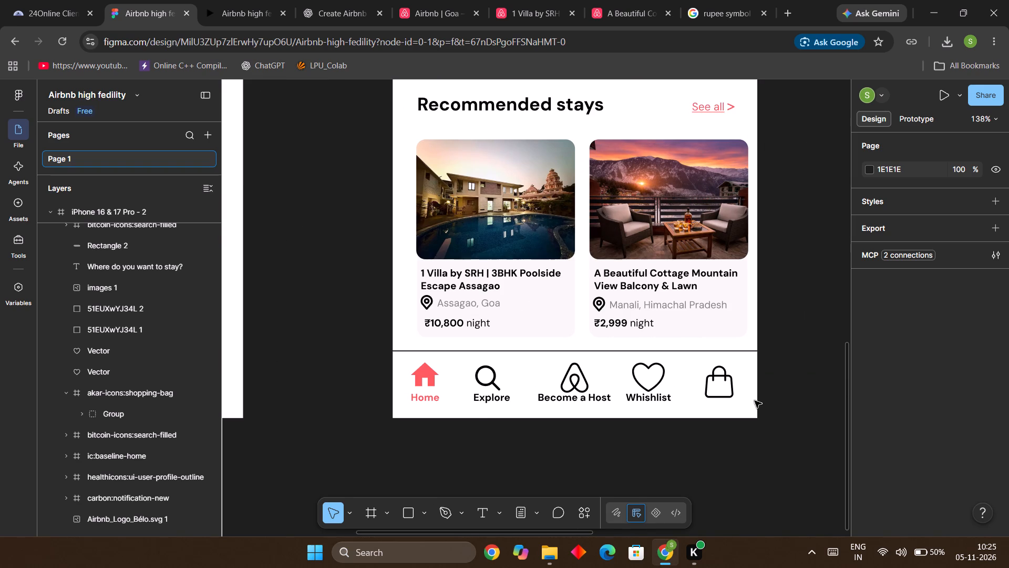
pyautogui.press('Down')
pyautogui.press('Up')
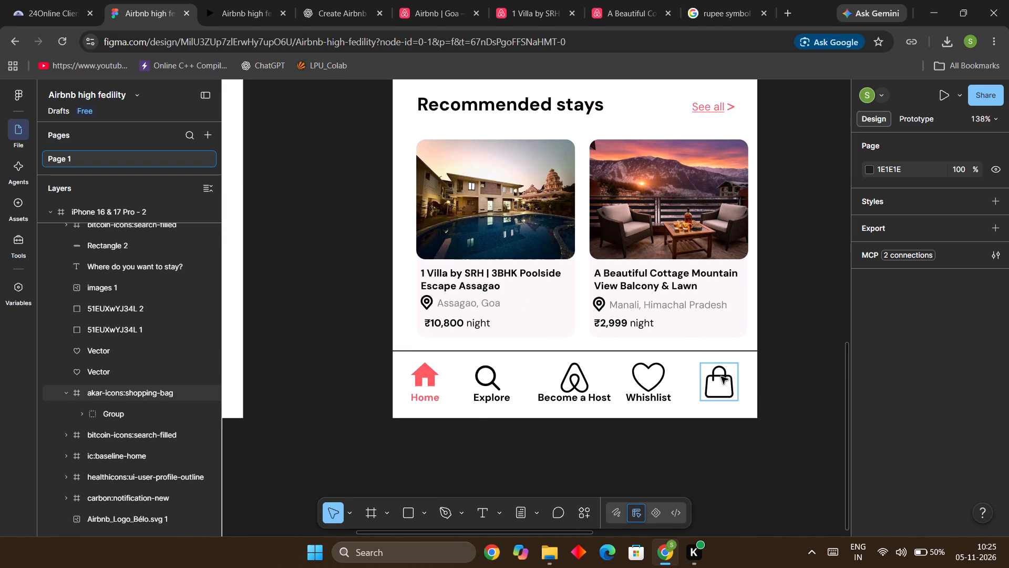
pyautogui.click(722, 382)
pyautogui.press('Up')
pyautogui.press('Up')
pyautogui.press('Up')
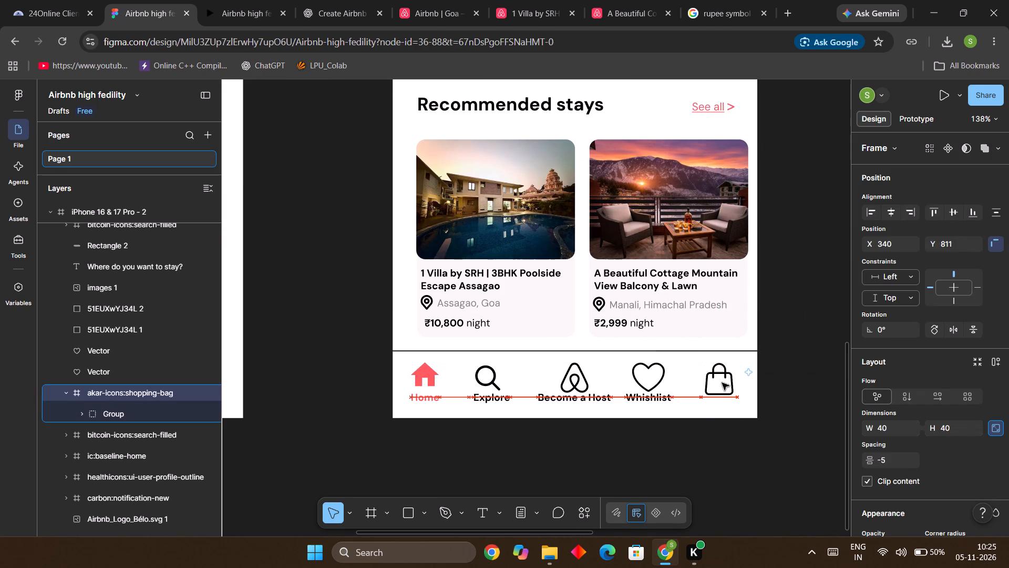
pyautogui.press('Up')
pyautogui.press('Up')
pyautogui.press('Down')
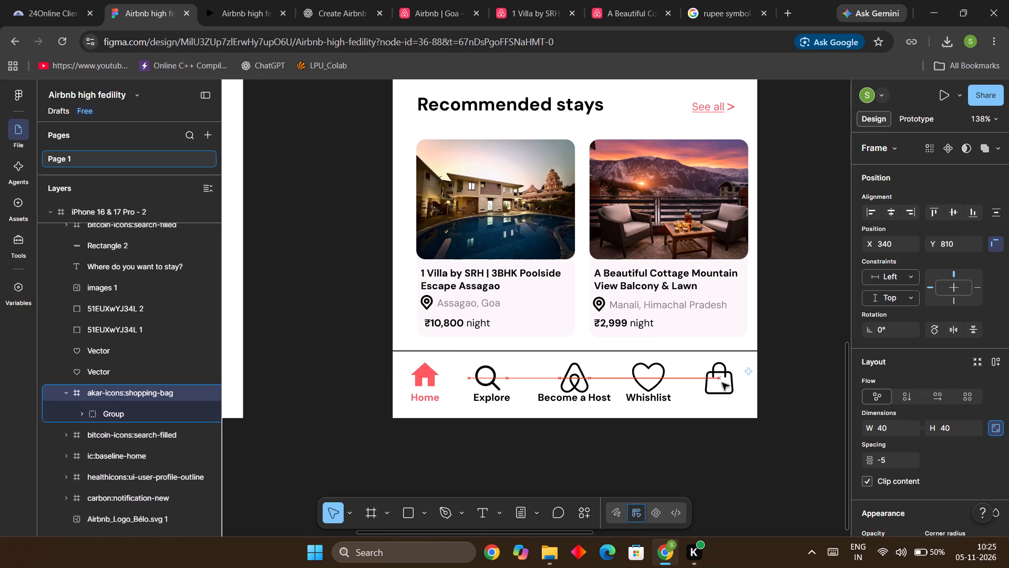
pyautogui.click(734, 476)
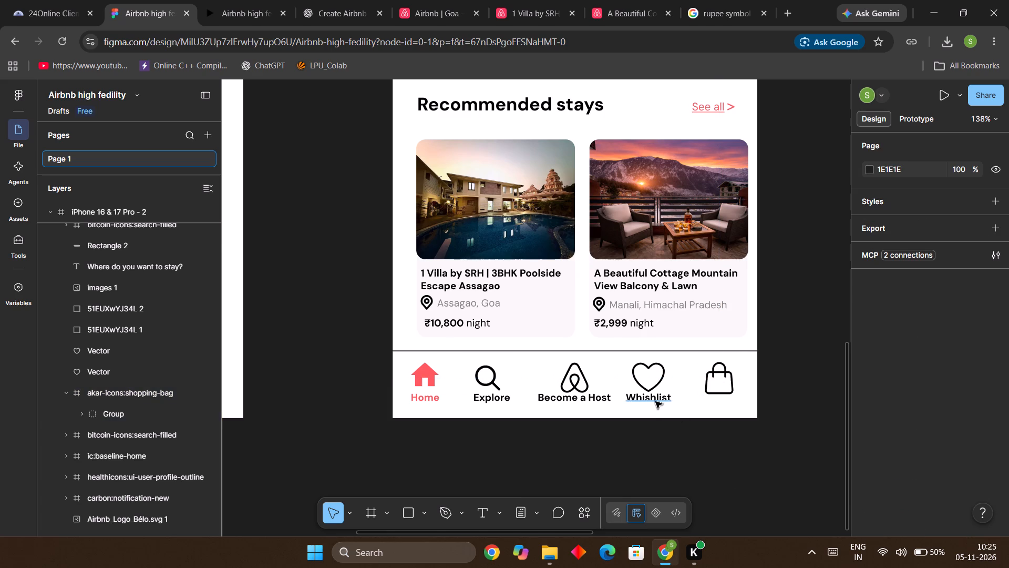
# Duplicate the "Whishlist" label and place the copy beneath the shopping bag icon at X 332, Y 844.
pyautogui.click(655, 401)
pyautogui.hotkey('ctrl', 'd')
pyautogui.moveTo(655, 401); pyautogui.dragTo(718, 403)
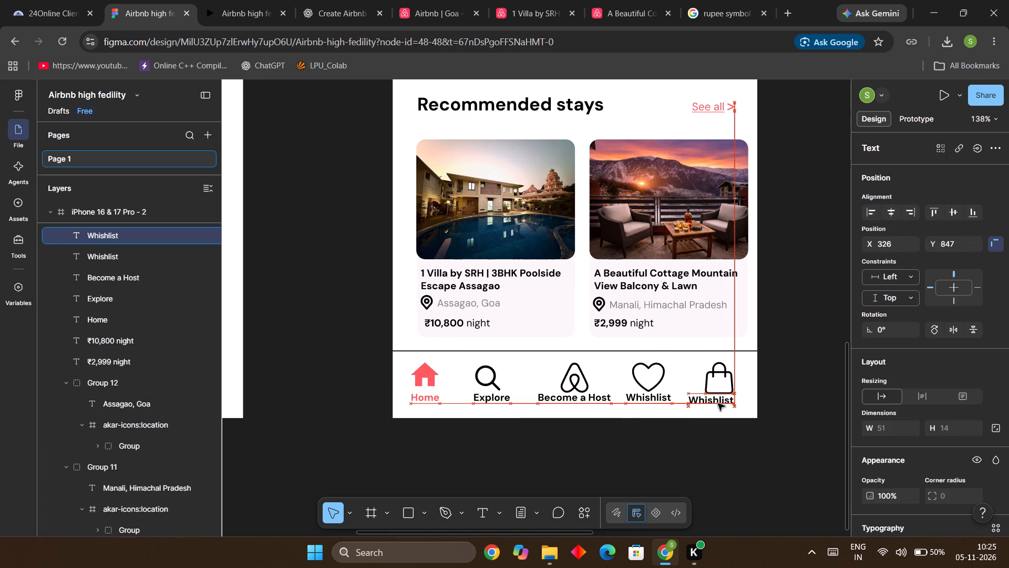
pyautogui.moveTo(718, 403); pyautogui.dragTo(723, 402)
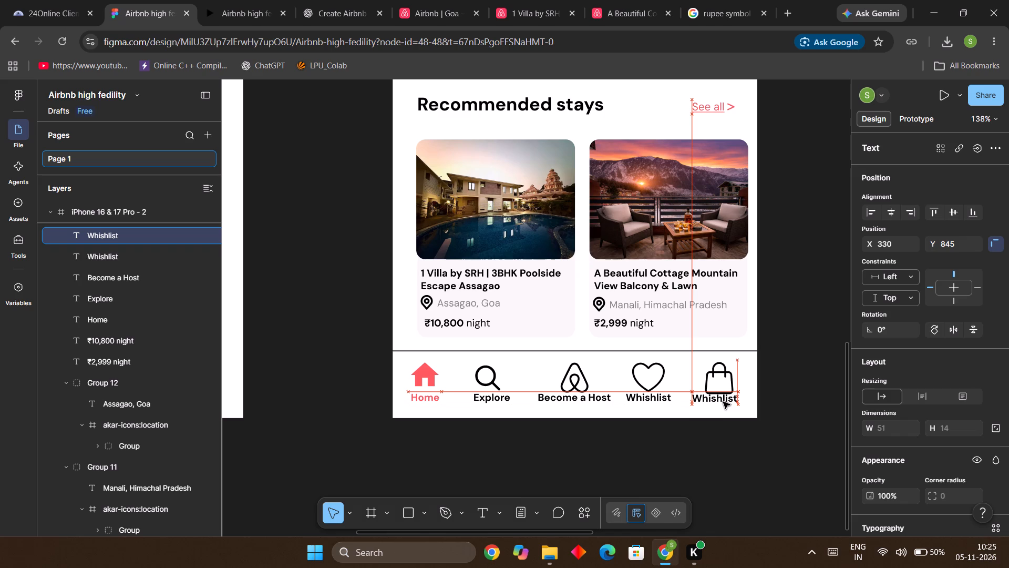
pyautogui.moveTo(723, 402); pyautogui.dragTo(724, 398)
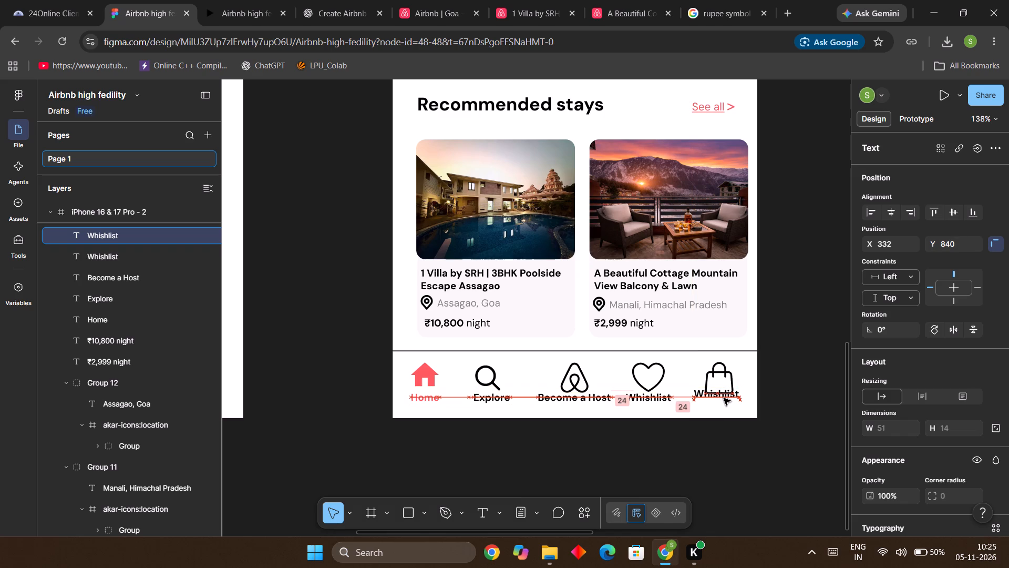
pyautogui.moveTo(724, 398); pyautogui.dragTo(724, 399)
pyautogui.keyDown('ctrl'); pyautogui.scroll(7, 724, 399); pyautogui.keyUp('ctrl')
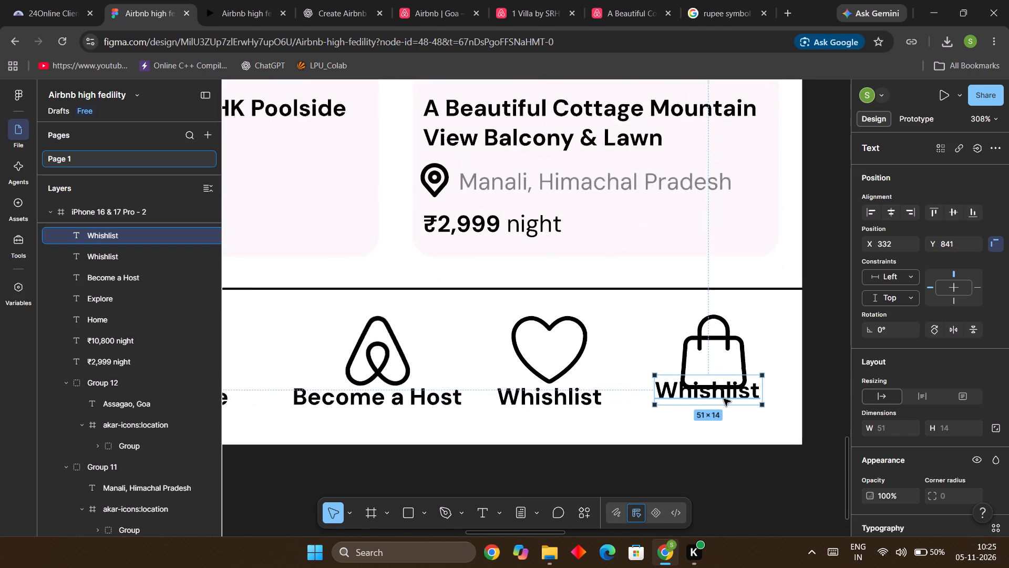
pyautogui.keyDown('ctrl'); pyautogui.scroll(1, 724, 399); pyautogui.keyUp('ctrl')
pyautogui.moveTo(724, 400); pyautogui.dragTo(723, 407)
# Change the text of the label beneath the shopping bag icon to "Trips".
pyautogui.doubleClick(723, 401)
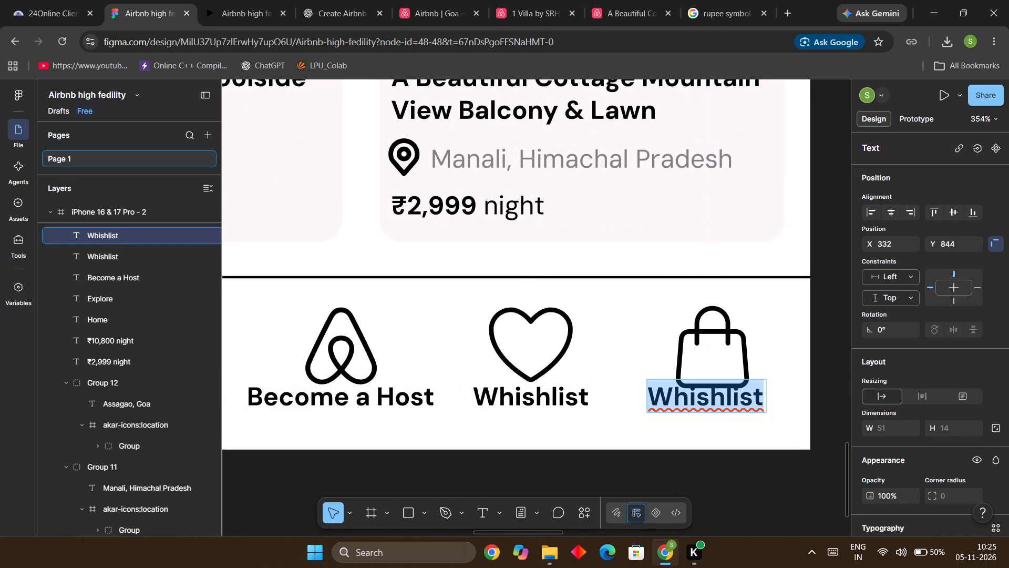
pyautogui.hotkey('ctrl', 't')
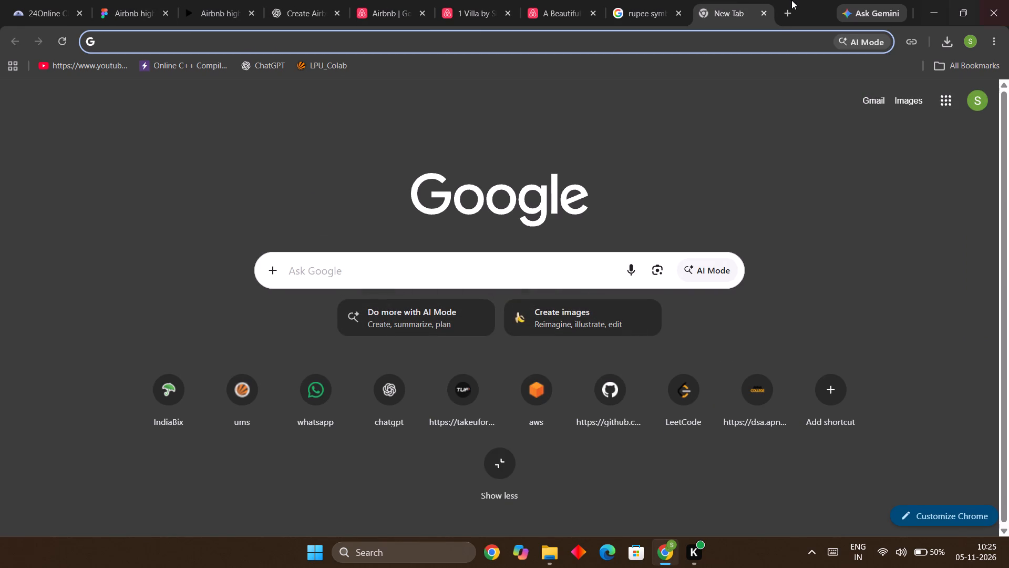
pyautogui.click(149, 0)
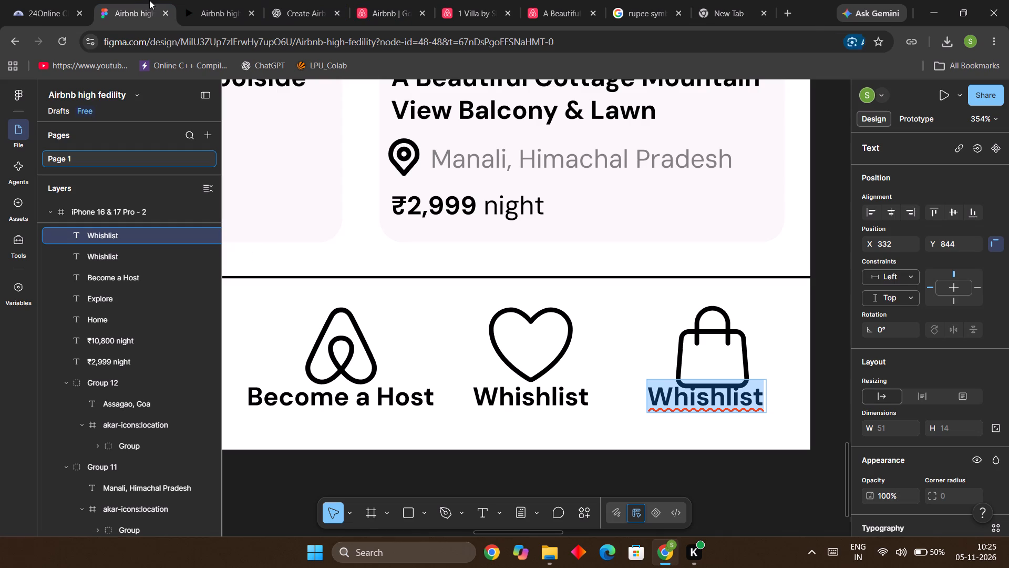
pyautogui.write('trips')
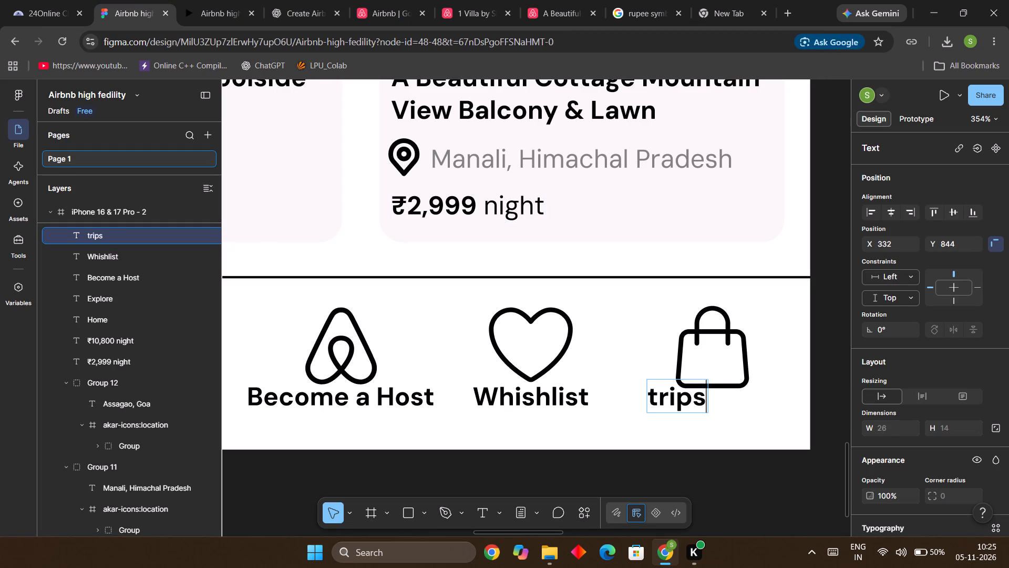
pyautogui.press('Left')
pyautogui.press('Left')
pyautogui.press('Left')
pyautogui.press('Left')
pyautogui.press('BackSpace')
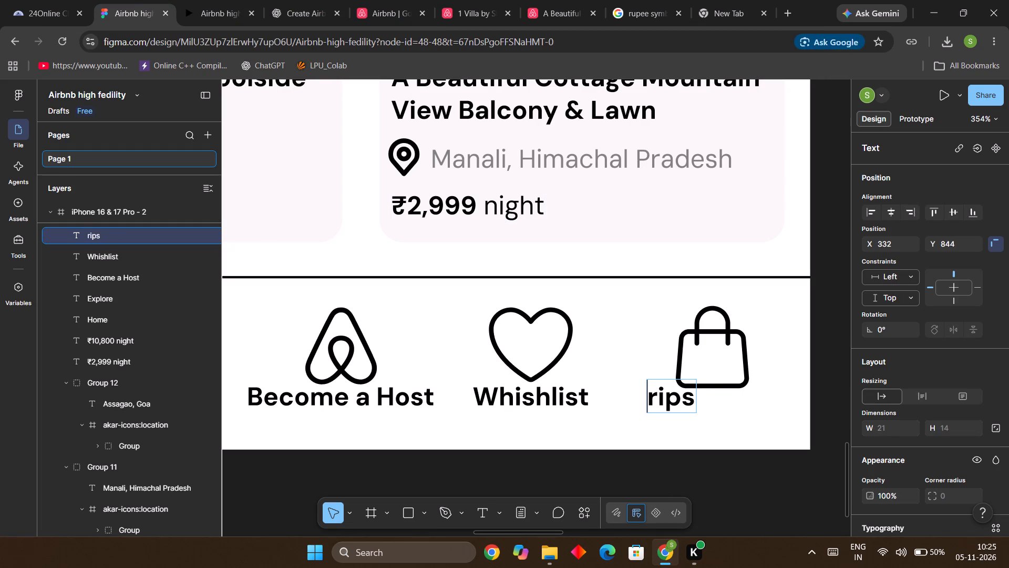
pyautogui.hotkey('shift', 't')
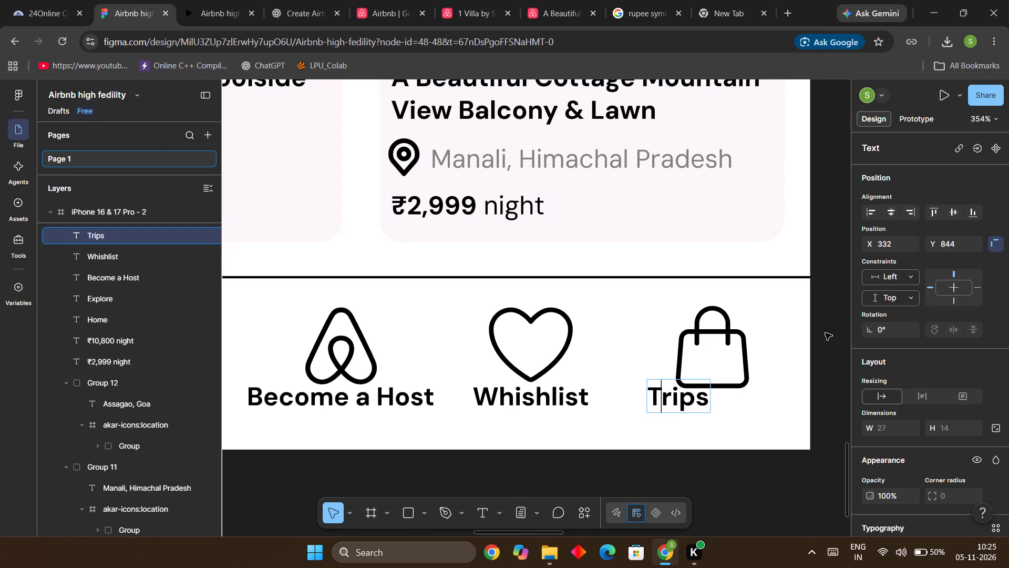
pyautogui.click(776, 478)
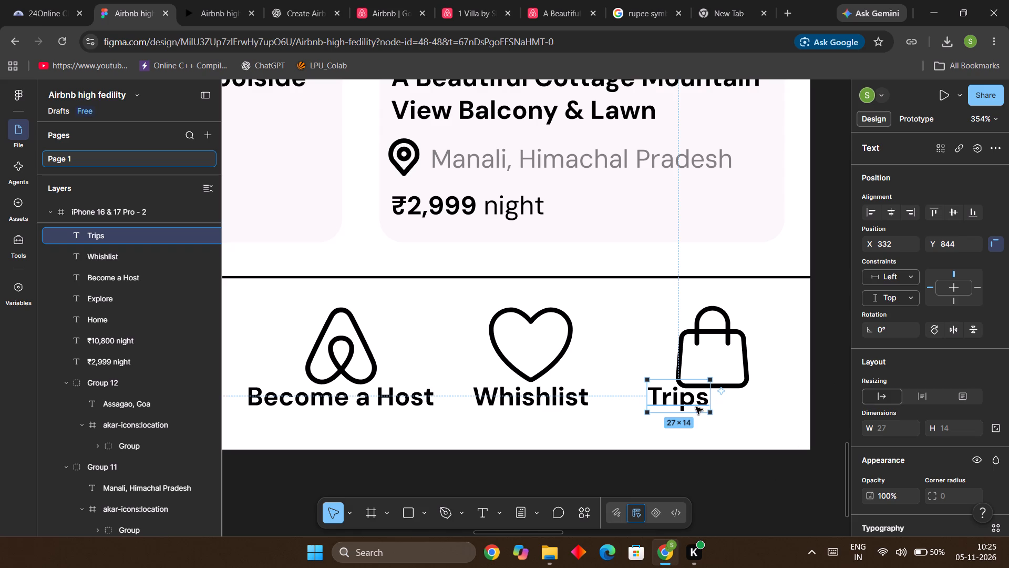
# Move the "Trips" label to X 348, Y 844, centred beneath the shopping bag icon.
pyautogui.click(697, 407)
pyautogui.press('Right')
pyautogui.press('Right')
pyautogui.press('Right')
pyautogui.press('Right')
pyautogui.press('Right')
pyautogui.press('Right')
pyautogui.press('Right')
pyautogui.press('Right')
pyautogui.press('Right')
pyautogui.press('Right')
pyautogui.press('Right')
pyautogui.press('Right')
pyautogui.press('Right')
pyautogui.press('Right')
pyautogui.press('Right')
pyautogui.press('Right')
pyautogui.press('Right')
pyautogui.press('Right')
pyautogui.press('Right')
pyautogui.press('Right')
pyautogui.press('Left')
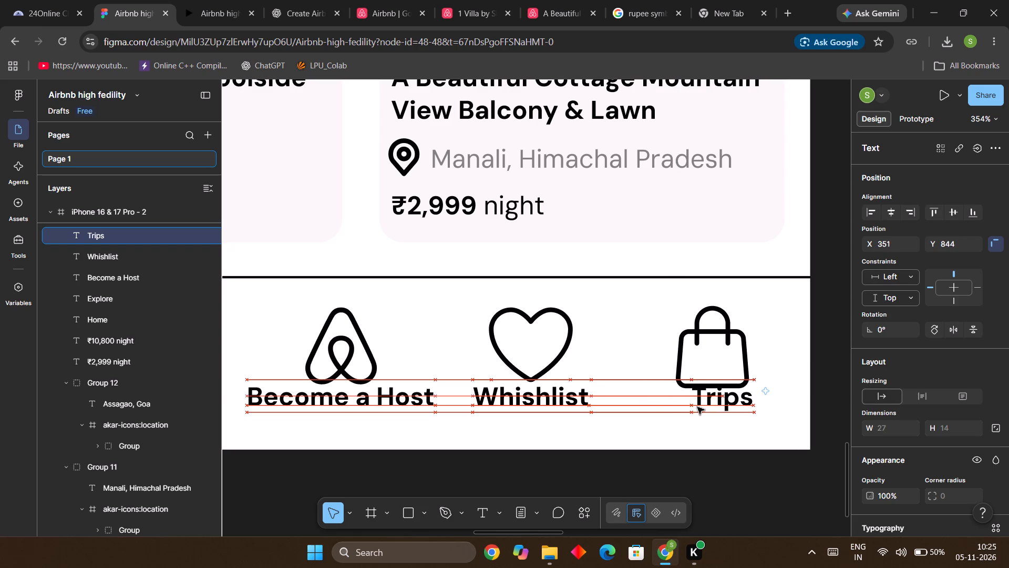
pyautogui.press('Left')
pyautogui.press('Left')
pyautogui.press('Left')
pyautogui.press('Left')
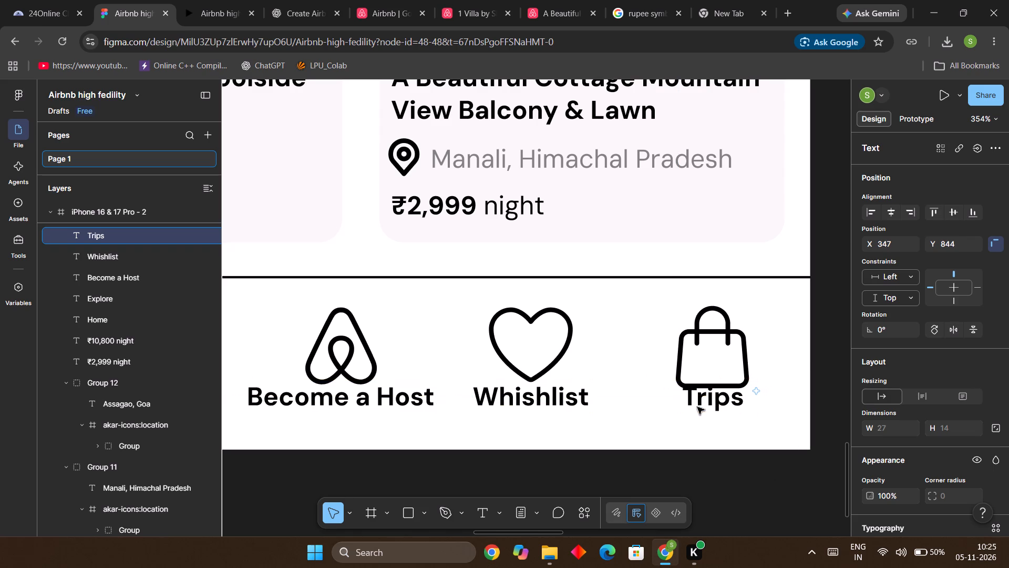
pyautogui.press('Right')
pyautogui.press('Right')
pyautogui.press('Right')
pyautogui.press('Left')
pyautogui.press('Left')
pyautogui.press('Left')
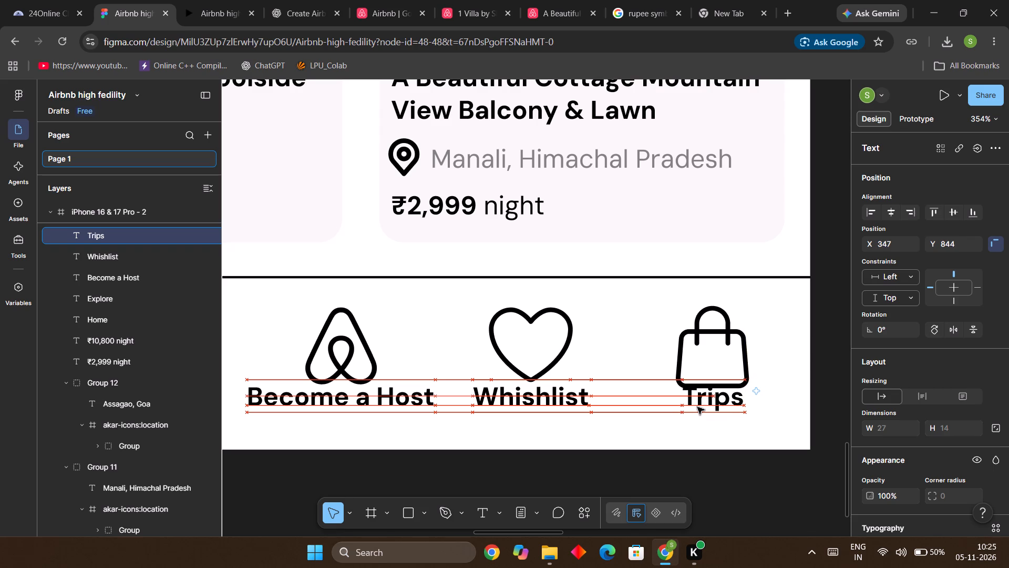
pyautogui.press('Right')
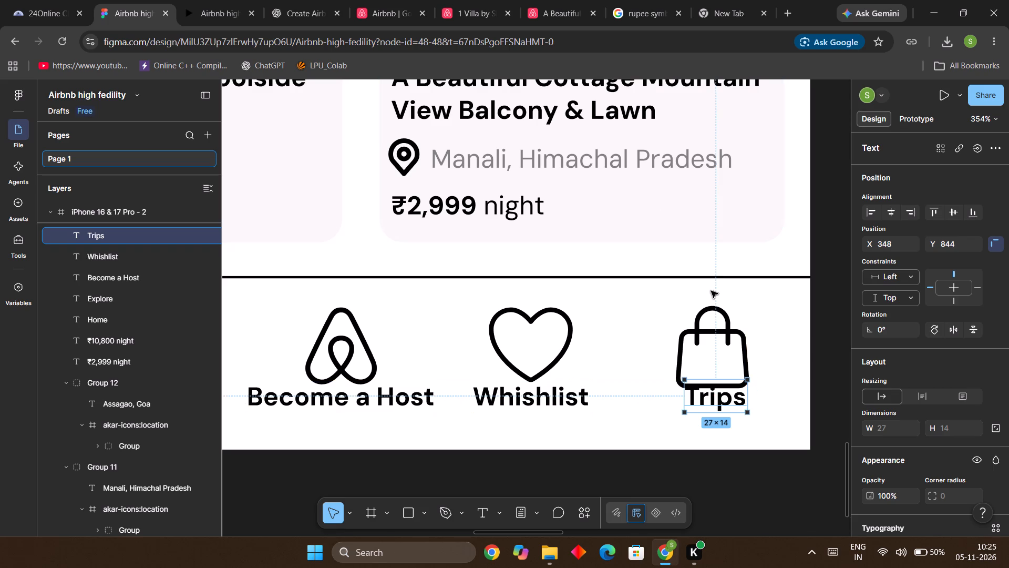
# Move the shopping bag icon up to X 340, Y 807, clear of the "Trips" label.
pyautogui.click(736, 337)
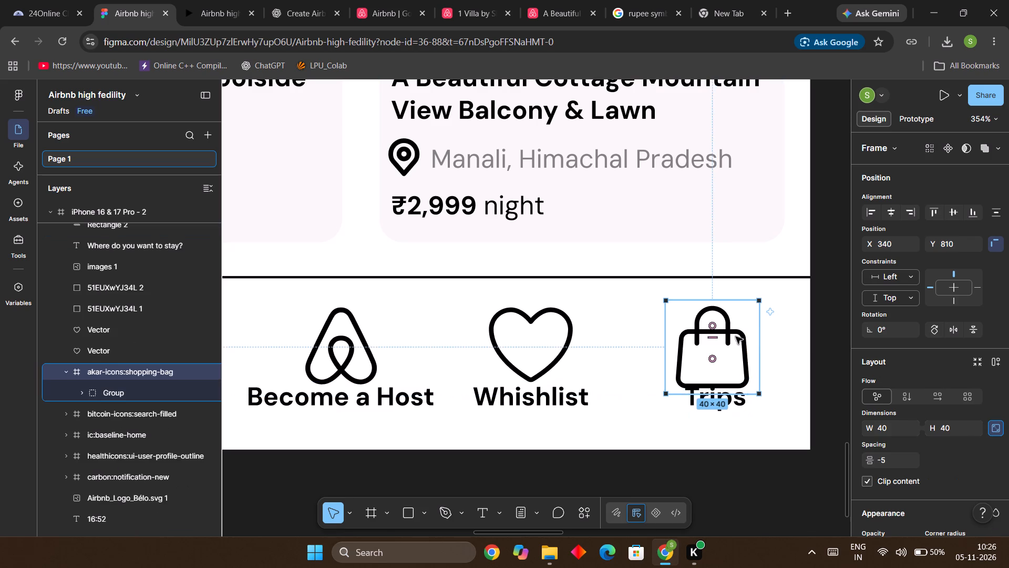
pyautogui.press('Up')
pyautogui.press('Up')
pyautogui.press('Up')
pyautogui.press('Up')
pyautogui.press('Down')
pyautogui.press('Down')
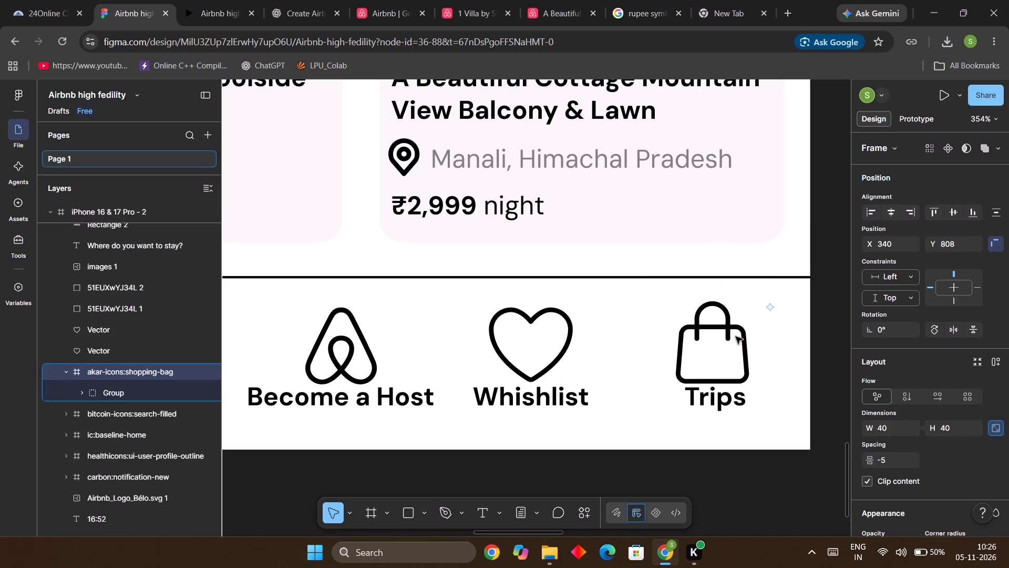
pyautogui.press('Up')
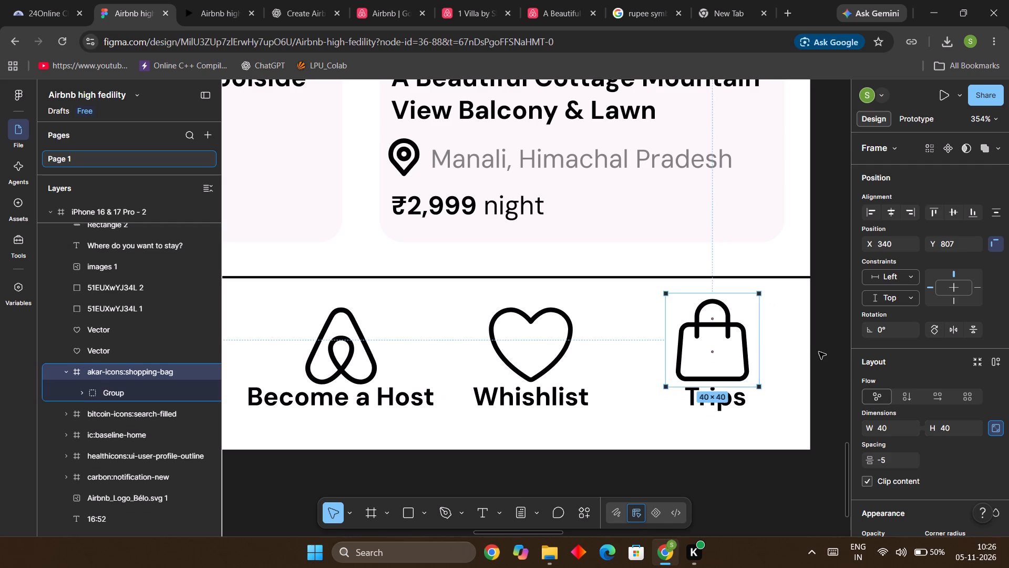
pyautogui.click(819, 352)
# Review the home screen layout from the bottom navigation bar up to the search field.
pyautogui.scroll(-9, 821, 351)
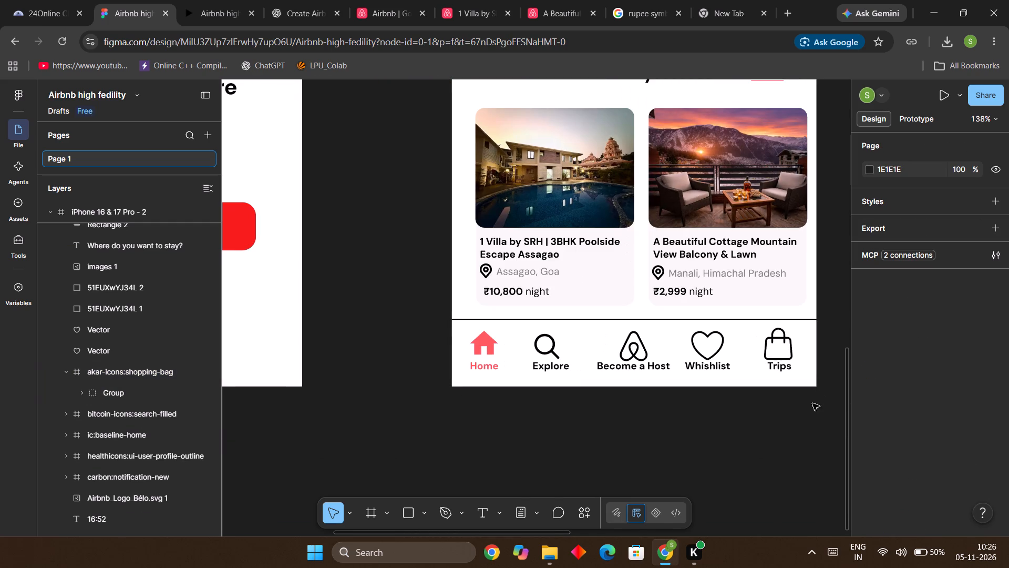
pyautogui.keyDown('ctrl'); pyautogui.scroll(-4, 791, 434); pyautogui.keyUp('ctrl')
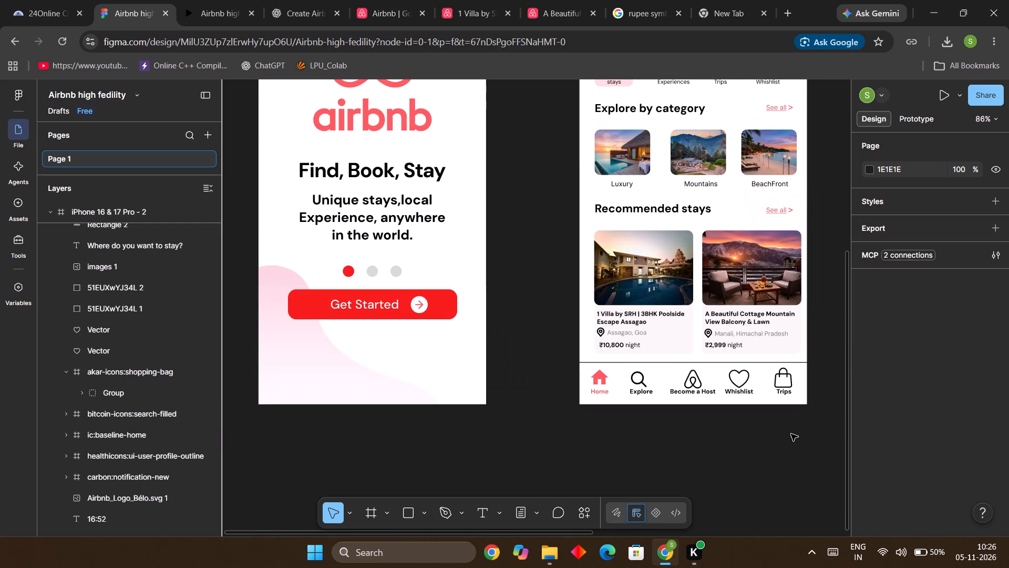
pyautogui.press('Right')
pyautogui.press('Right')
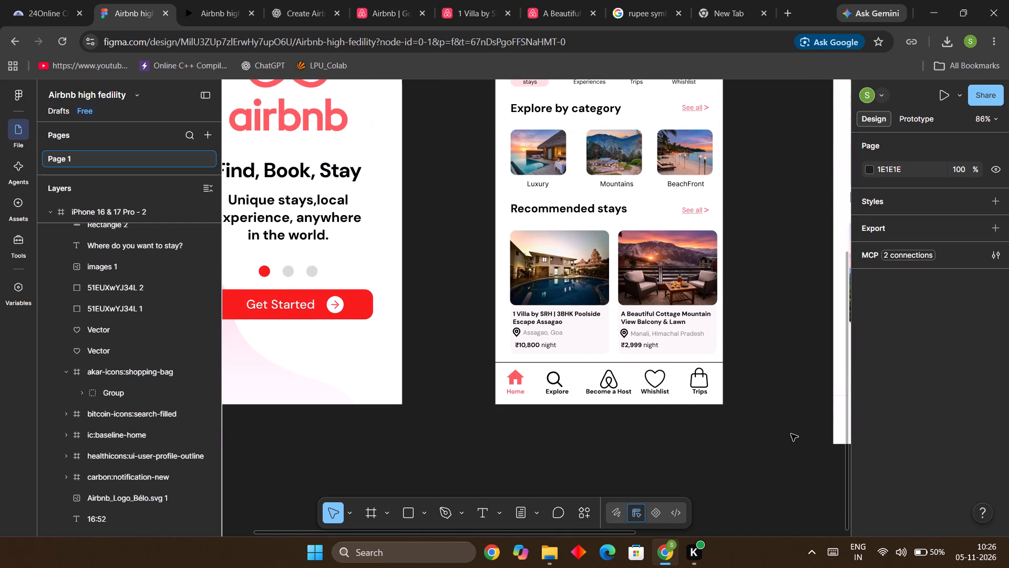
pyautogui.press('Up')
pyautogui.press('Up')
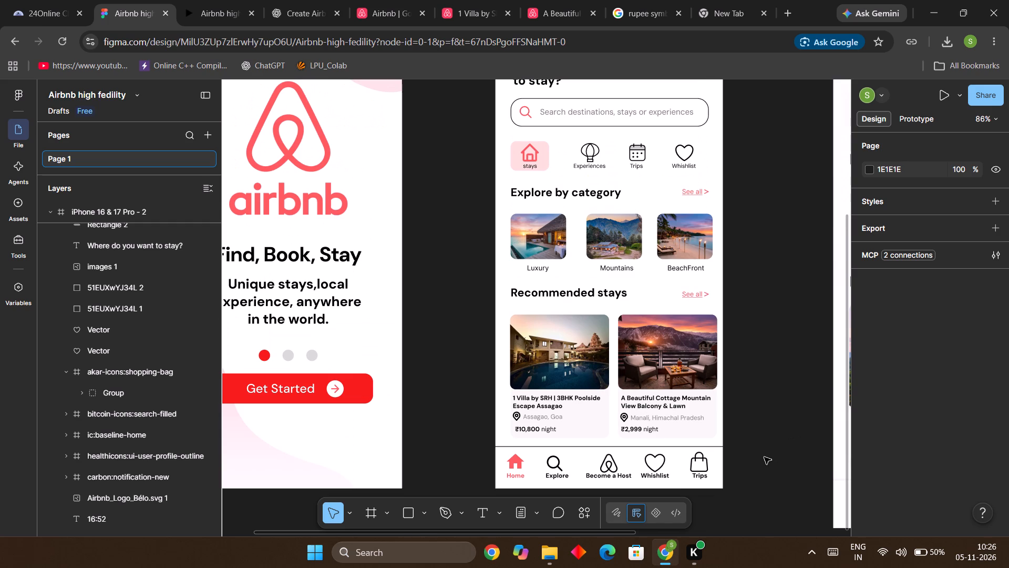
pyautogui.scroll(3, 759, 431)
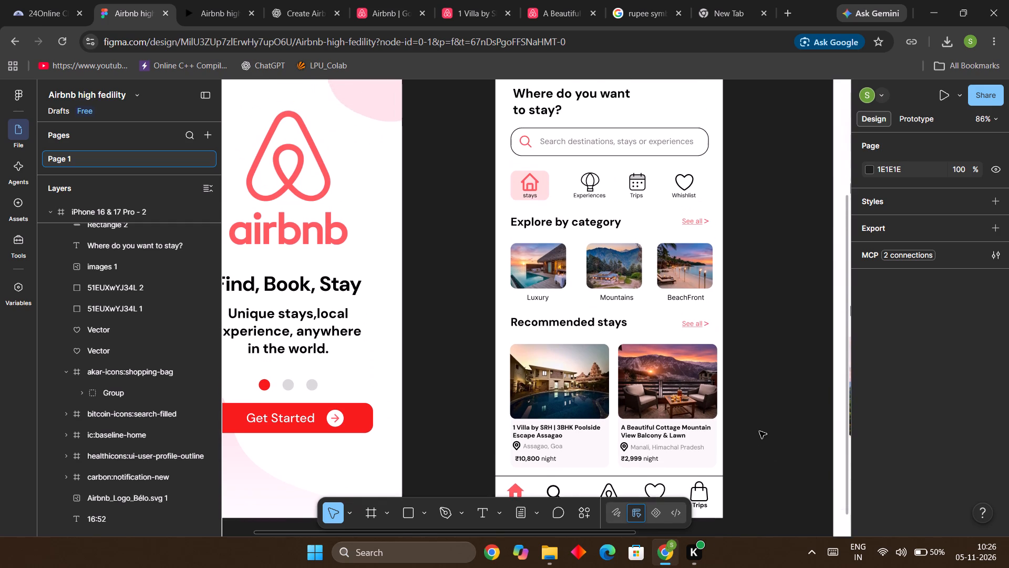
# Review the home screen layout from the header to the bottom navigation bar, alongside the neighbouring reference design.
pyautogui.scroll(8, 759, 431)
pyautogui.scroll(-4, 759, 431)
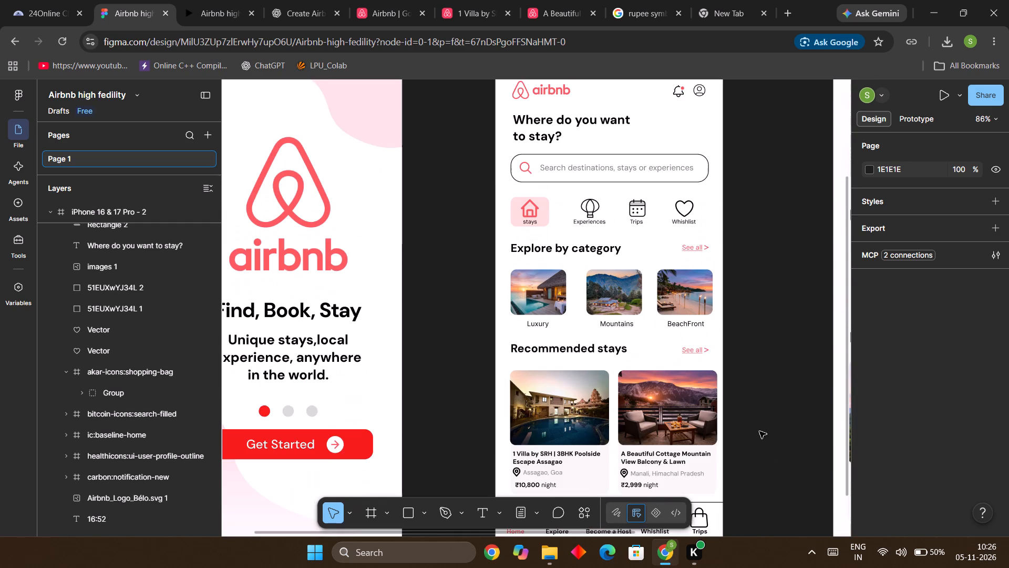
pyautogui.scroll(-3, 759, 431)
pyautogui.press('Right')
pyautogui.press('Right')
pyautogui.press('Right')
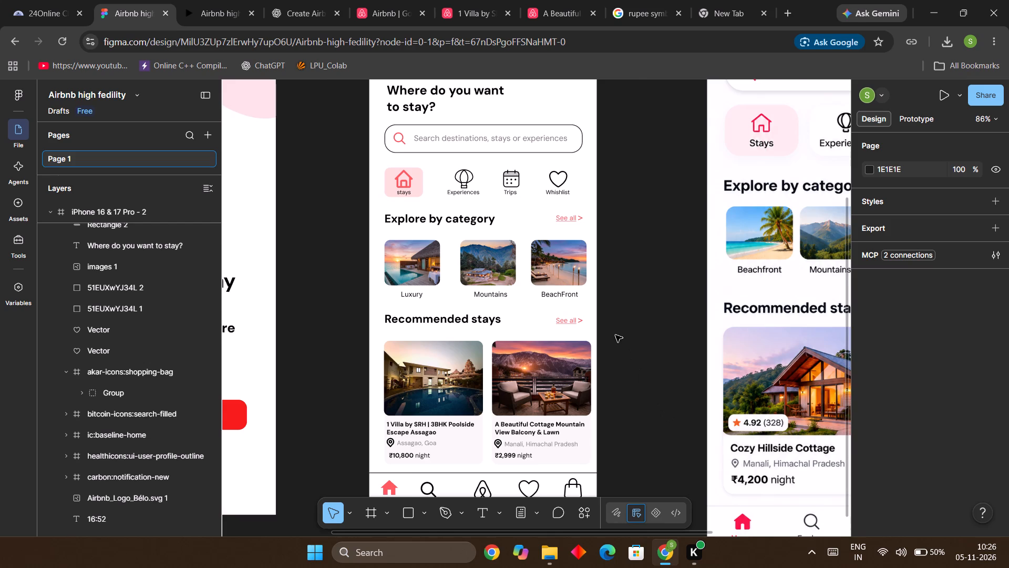
pyautogui.press('Left')
pyautogui.press('Up')
# Change the category label beneath the beach photo to "Beachfront", with a lowercase f.
pyautogui.keyDown('ctrl'); pyautogui.scroll(2, 616, 350); pyautogui.keyUp('ctrl')
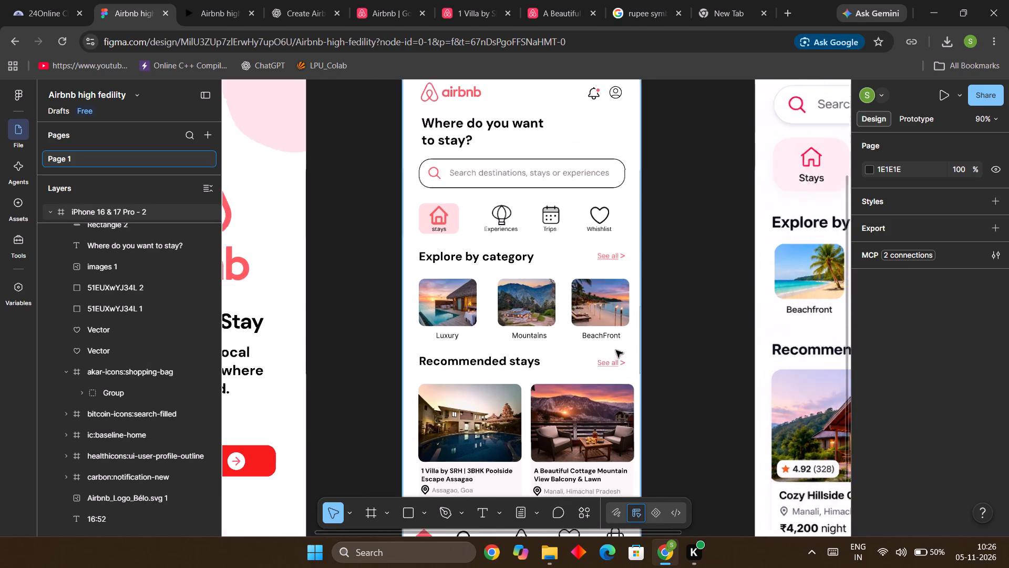
pyautogui.keyDown('ctrl'); pyautogui.scroll(4, 616, 350); pyautogui.keyUp('ctrl')
pyautogui.click(603, 328)
pyautogui.click(601, 326)
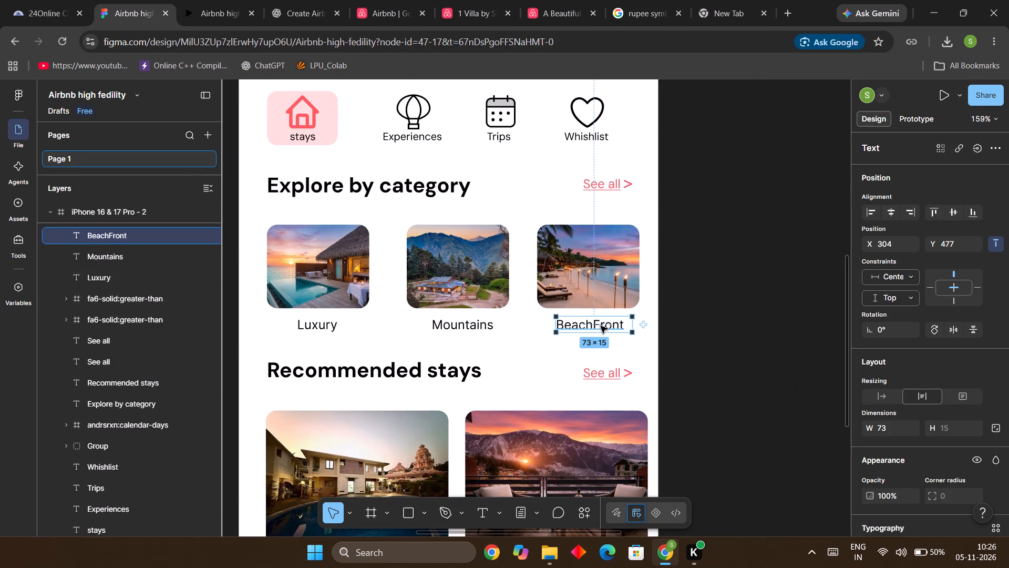
pyautogui.click(601, 326)
pyautogui.click(600, 328)
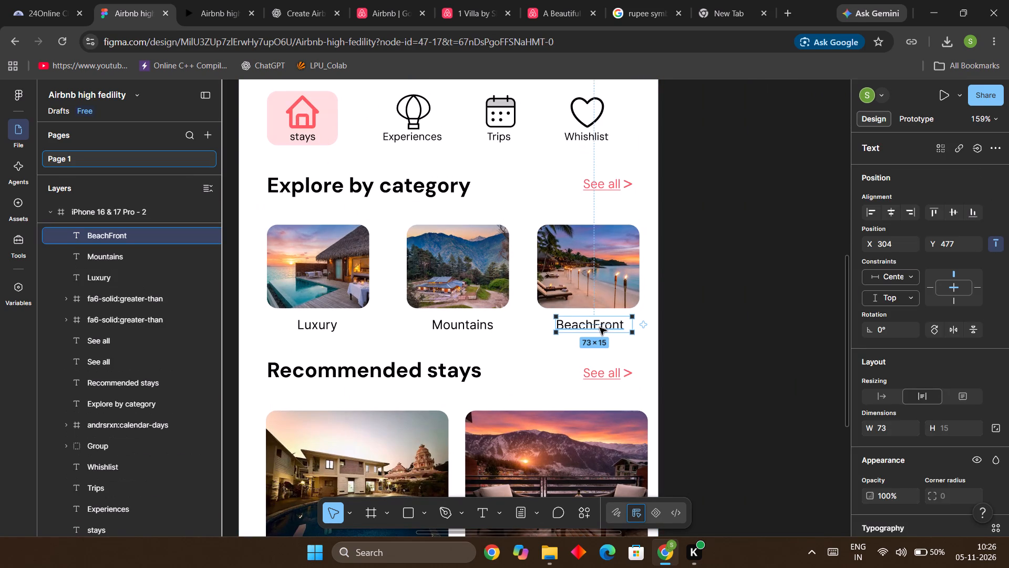
pyautogui.keyDown('ctrl'); pyautogui.scroll(5, 600, 328); pyautogui.keyUp('ctrl')
pyautogui.click(600, 328)
pyautogui.doubleClick(602, 328)
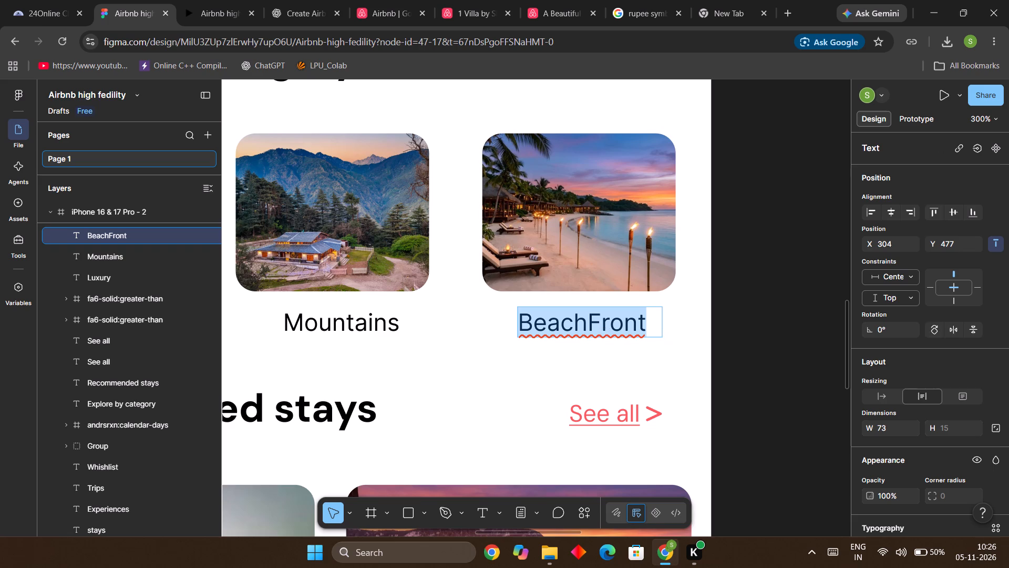
pyautogui.click(593, 325)
pyautogui.click(598, 323)
pyautogui.press('BackSpace')
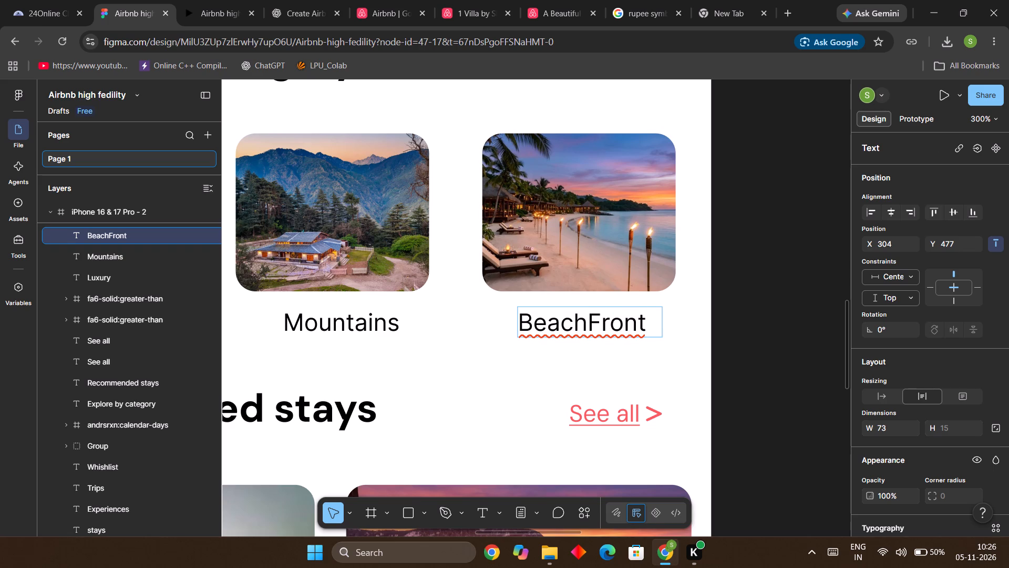
pyautogui.press('f')
pyautogui.click(800, 316)
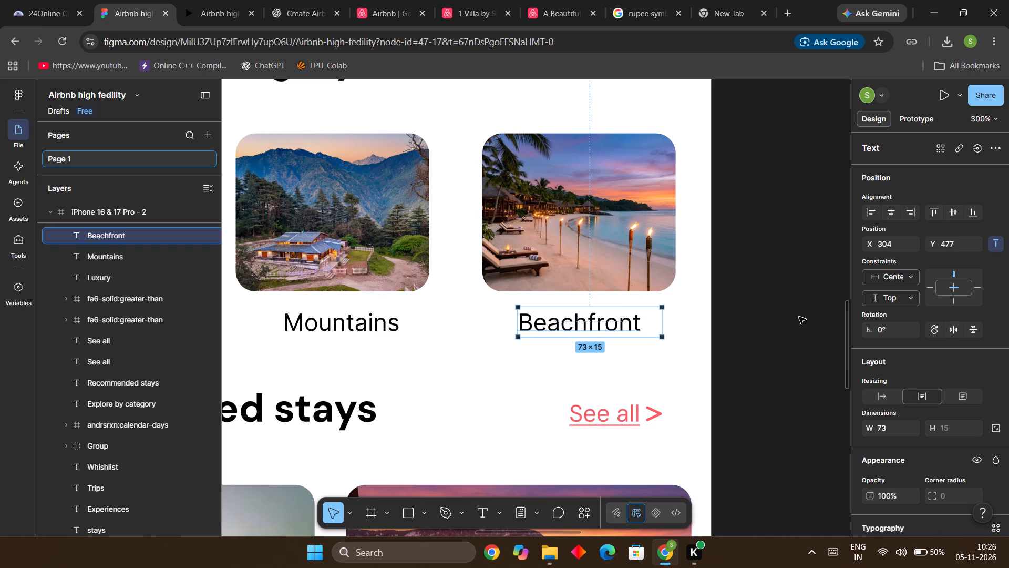
pyautogui.doubleClick(799, 317)
# Review the whole home screen, from the bottom navigation bar up to the status bar and Airbnb logo.
pyautogui.keyDown('ctrl'); pyautogui.scroll(-8, 798, 317); pyautogui.keyUp('ctrl')
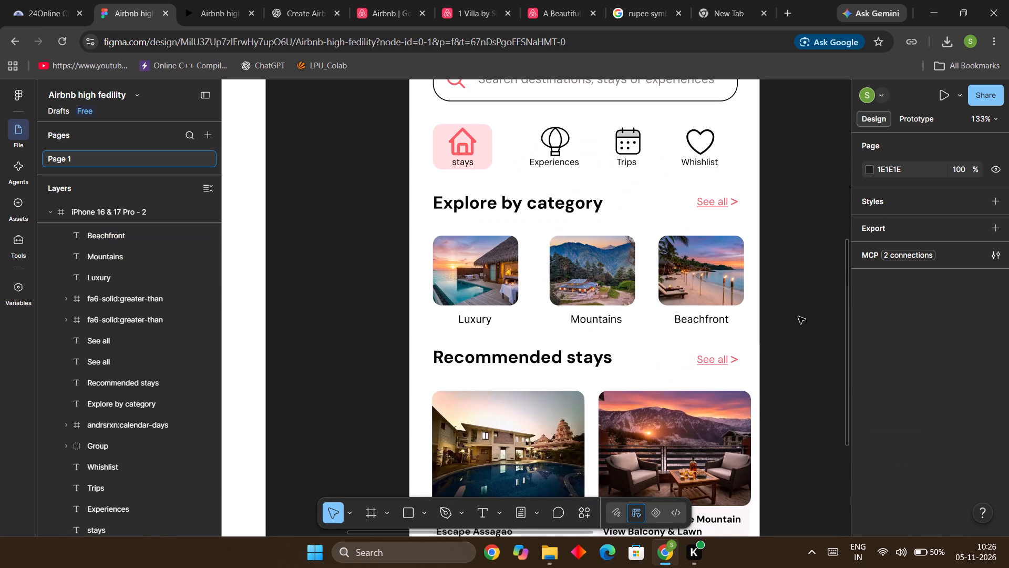
pyautogui.keyDown('ctrl'); pyautogui.scroll(-3, 805, 323); pyautogui.keyUp('ctrl')
pyautogui.scroll(-4, 805, 323)
pyautogui.keyDown('ctrl'); pyautogui.scroll(-3, 805, 323); pyautogui.keyUp('ctrl')
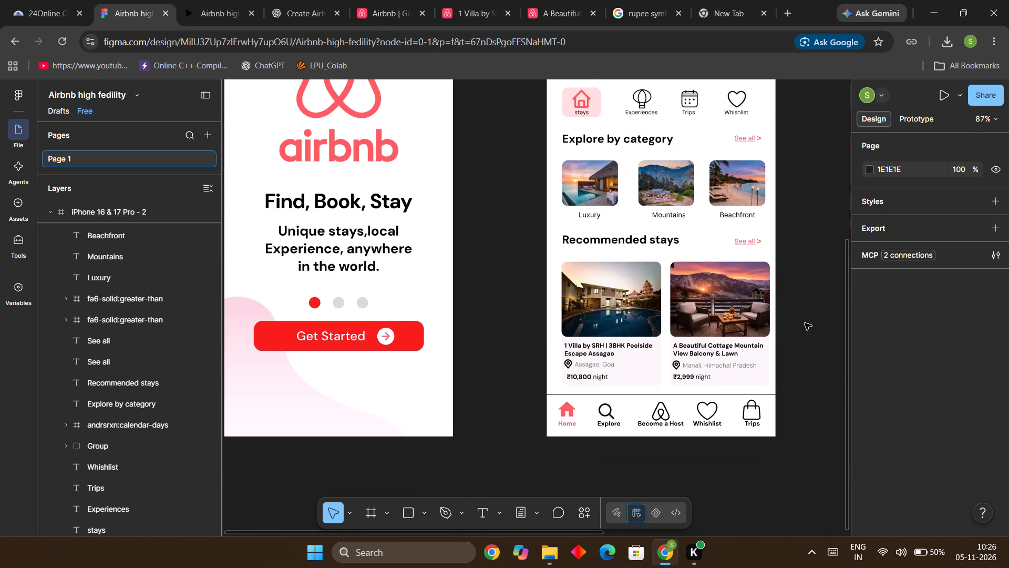
pyautogui.press('Right')
pyautogui.press('Up')
pyautogui.press('Right')
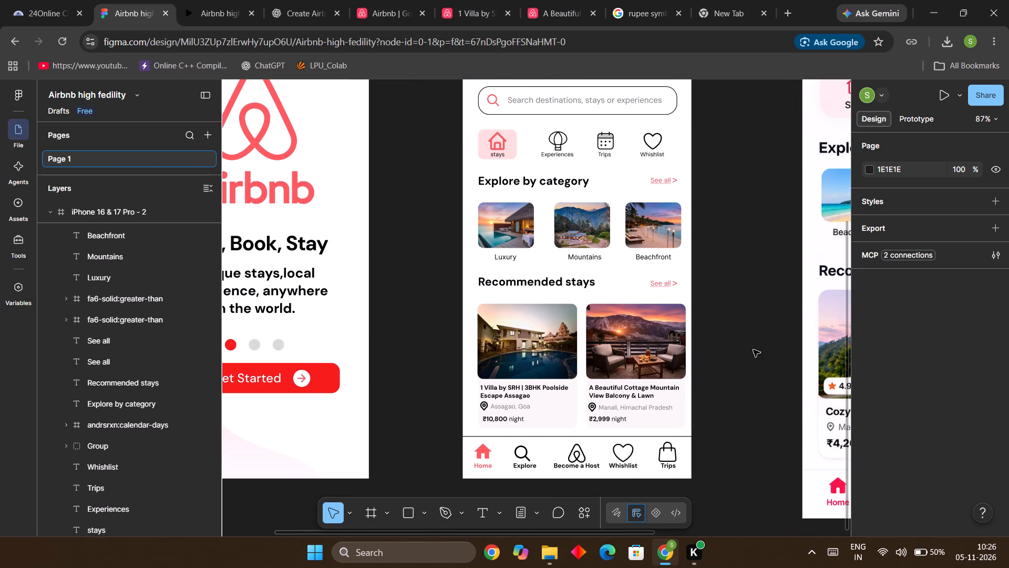
pyautogui.press('Down')
pyautogui.scroll(6, 753, 350)
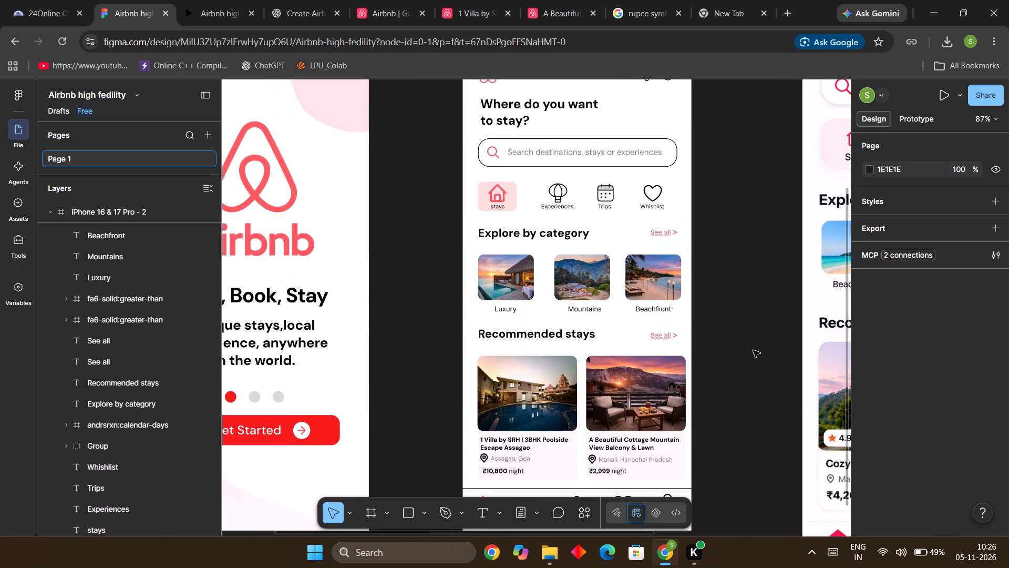
pyautogui.scroll(2, 753, 350)
pyautogui.press('Right')
pyautogui.press('Up')
pyautogui.press('Left')
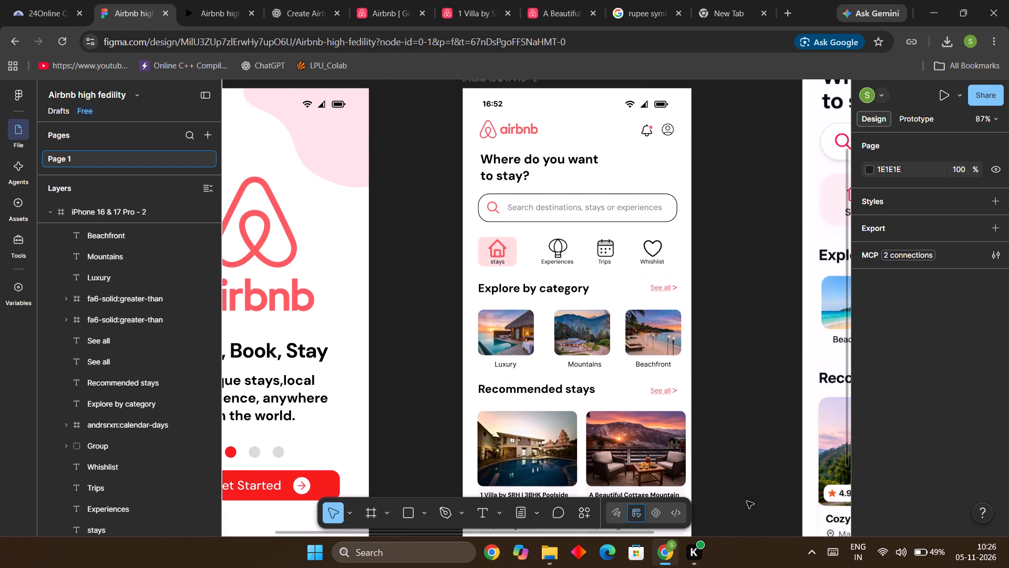